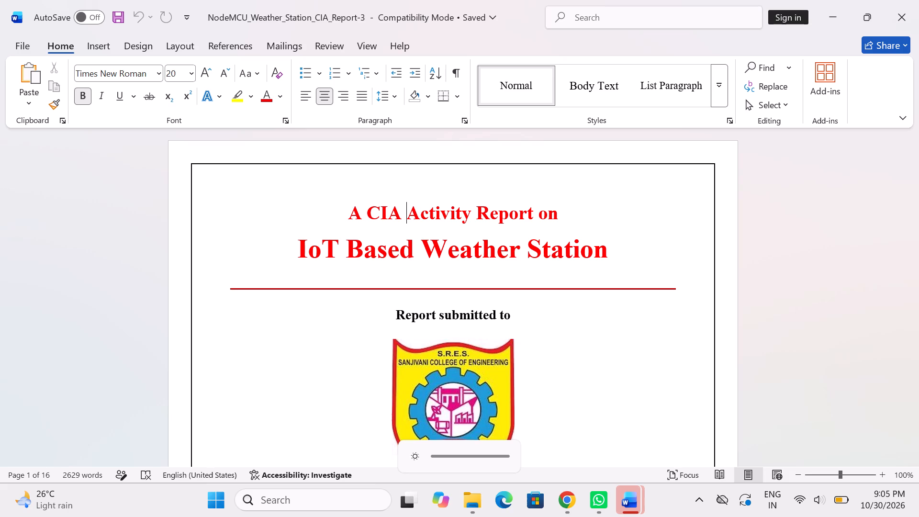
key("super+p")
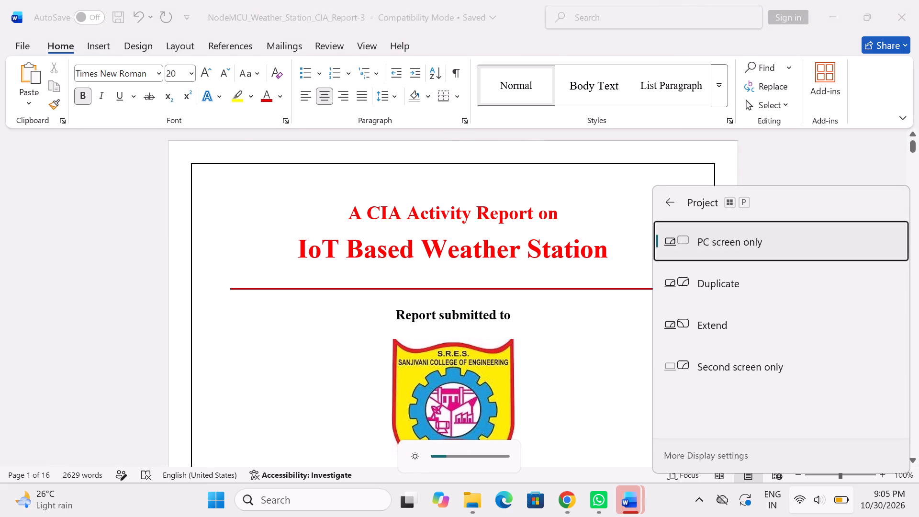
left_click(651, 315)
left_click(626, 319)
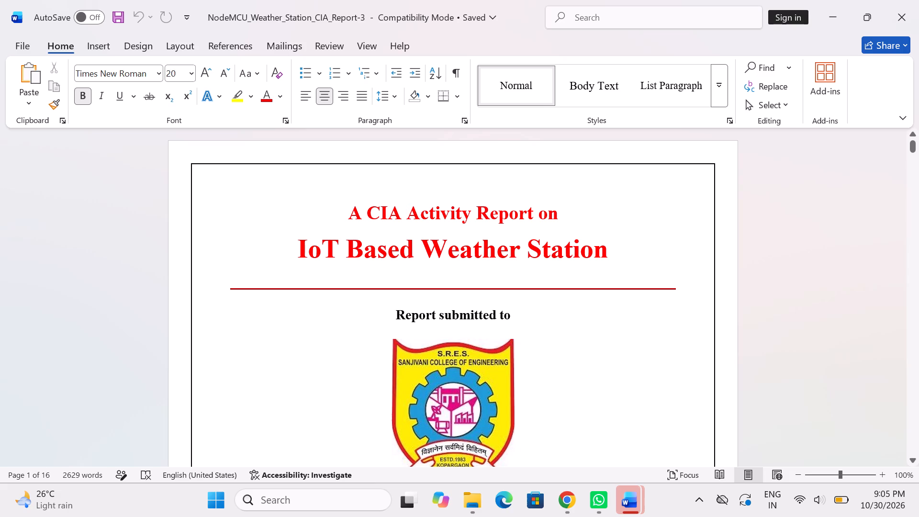
Copy the entire cover page of the NodeMCU weather station report and paste it onto the blank first page of the Report document.
left_click_drag(351, 210, 609, 484)
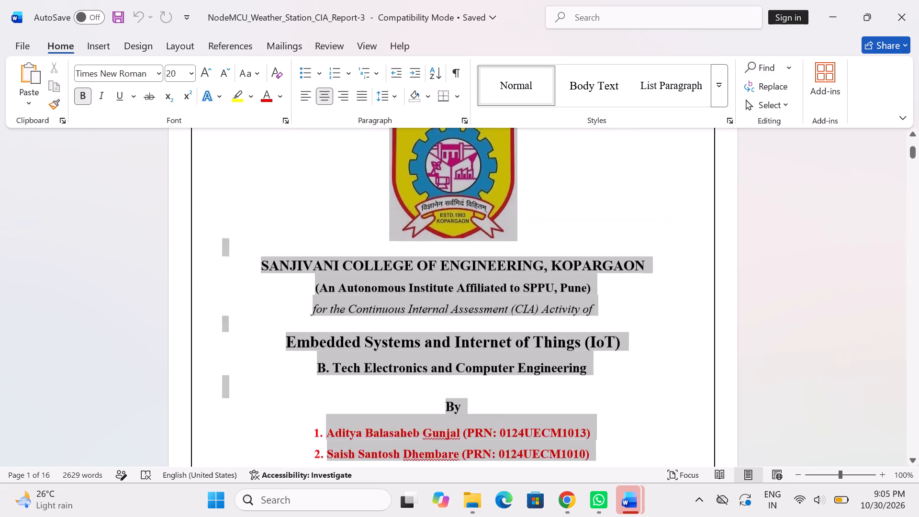
left_click_drag(609, 484, 593, 308)
key("ctrl+c")
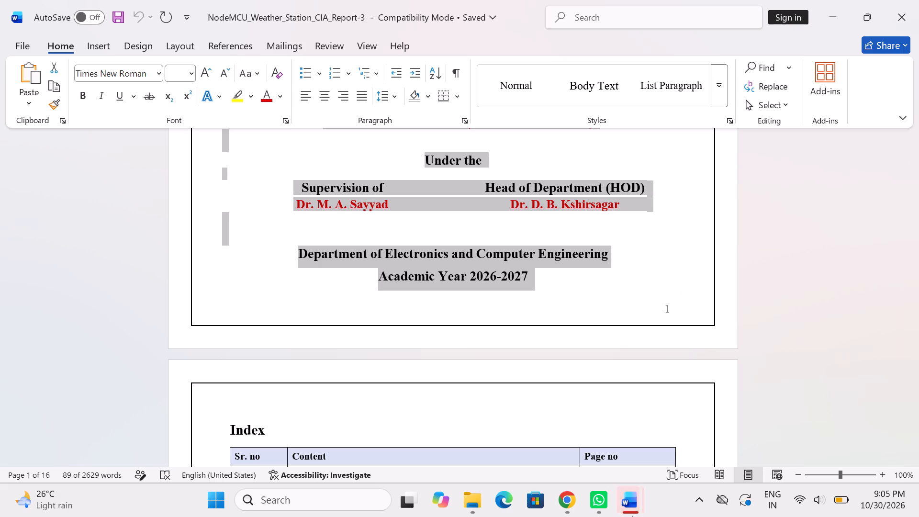
left_click(575, 426)
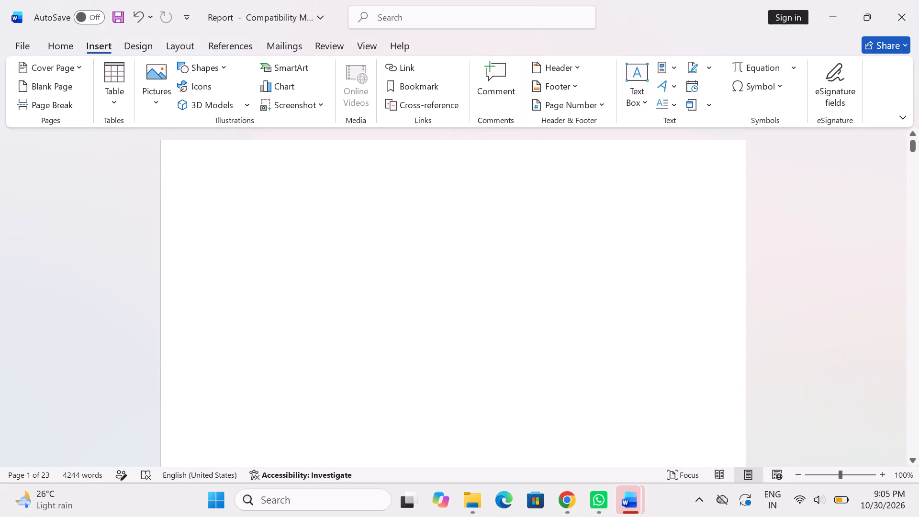
left_click(370, 240)
key("ctrl+v")
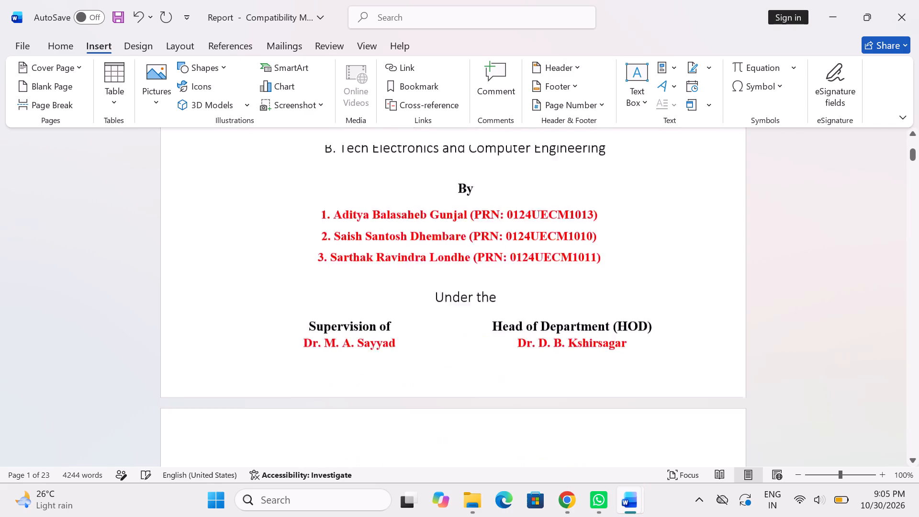
Review the layout of the pasted cover page, from the title down to the department and academic year lines.
scroll(370, 240, "up", 2)
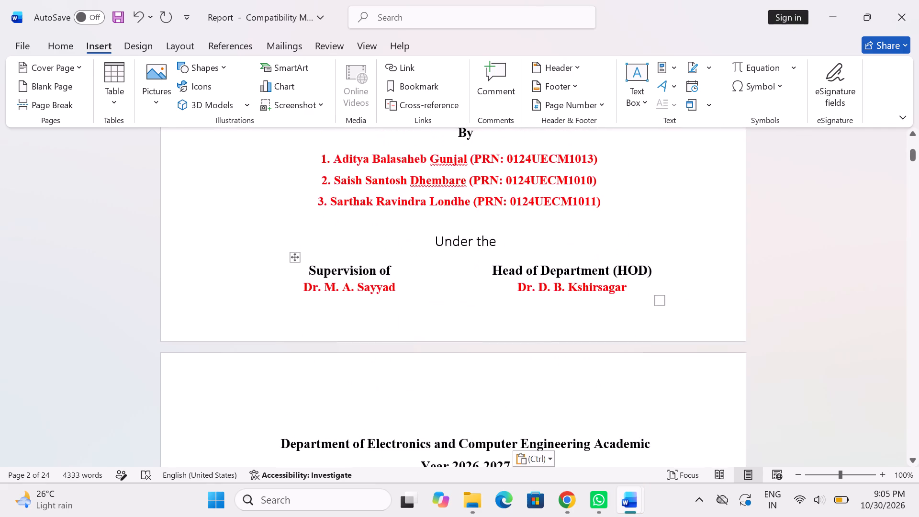
scroll(370, 240, "up", 1)
scroll(370, 240, "down", 1)
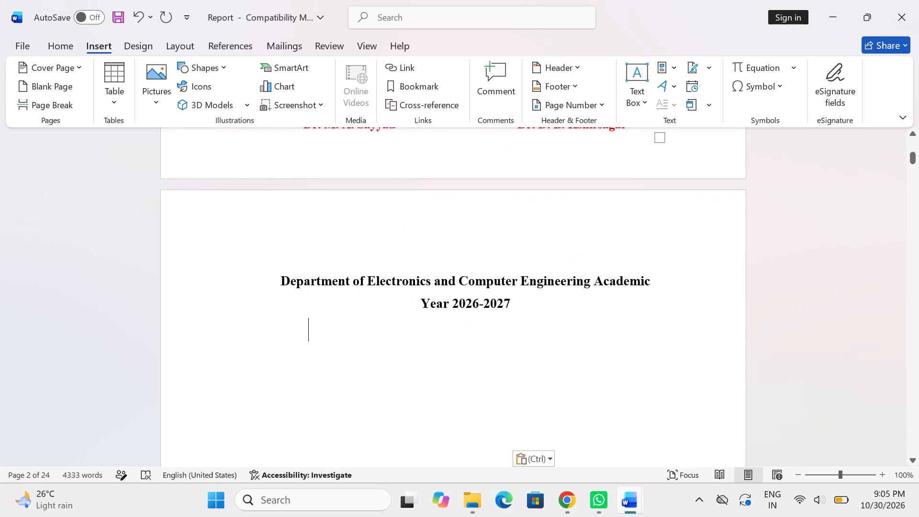
scroll(370, 240, "down", 3)
scroll(370, 240, "up", 1)
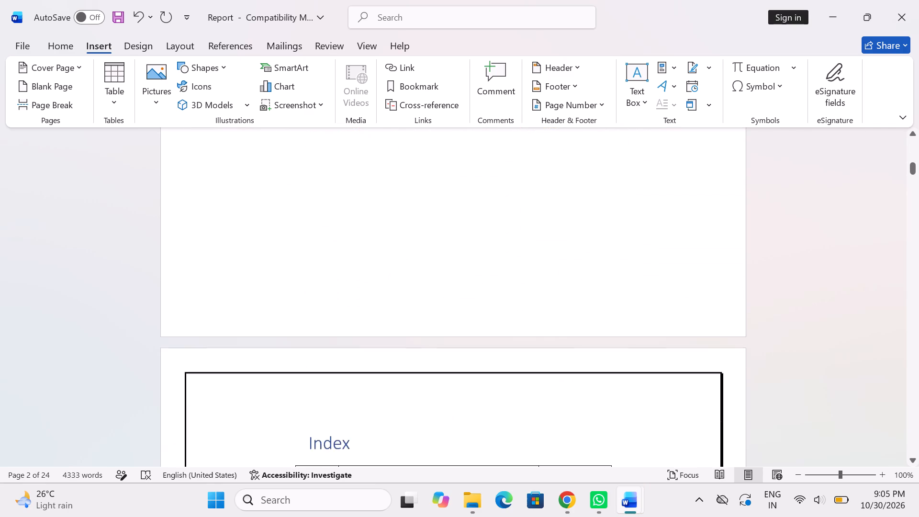
scroll(370, 240, "up", 4)
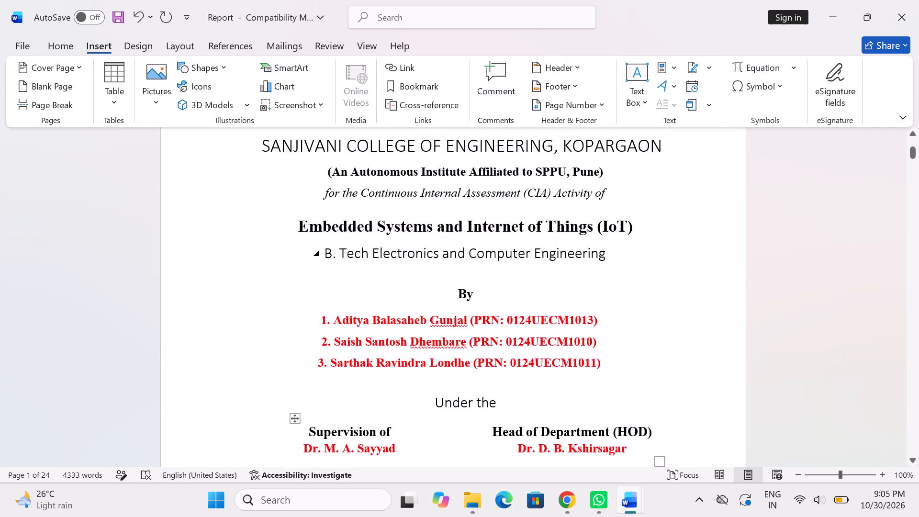
scroll(370, 240, "up", 1)
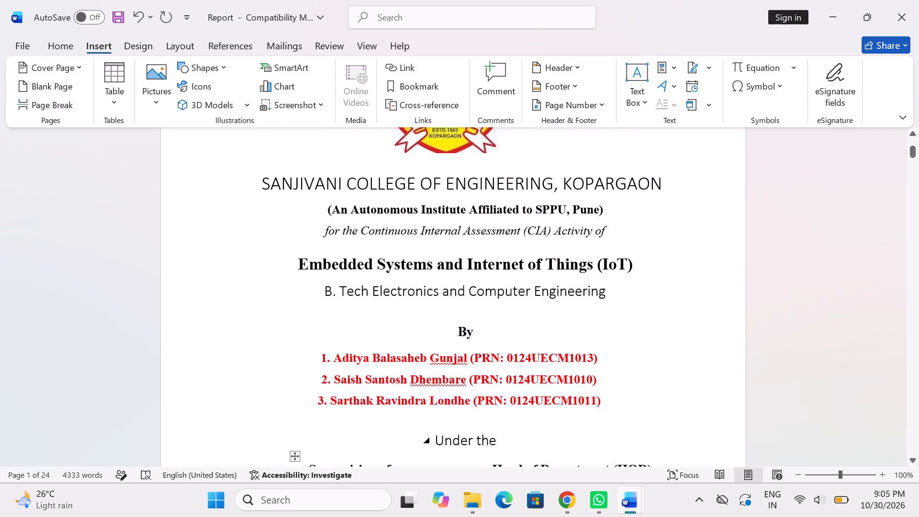
scroll(461, 212, "up", 3)
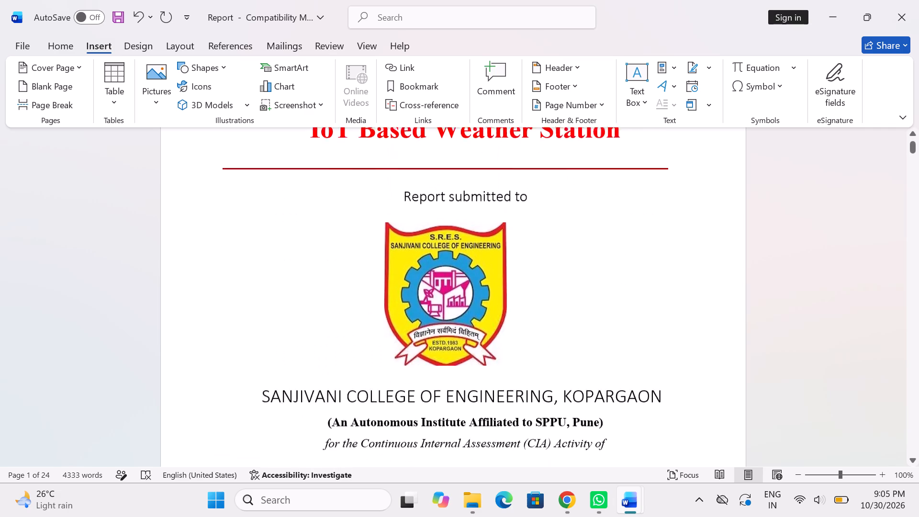
scroll(461, 212, "up", 1)
Delete "Based Weather Station" from the main title on the cover page, keeping only "IoT".
left_click(621, 280)
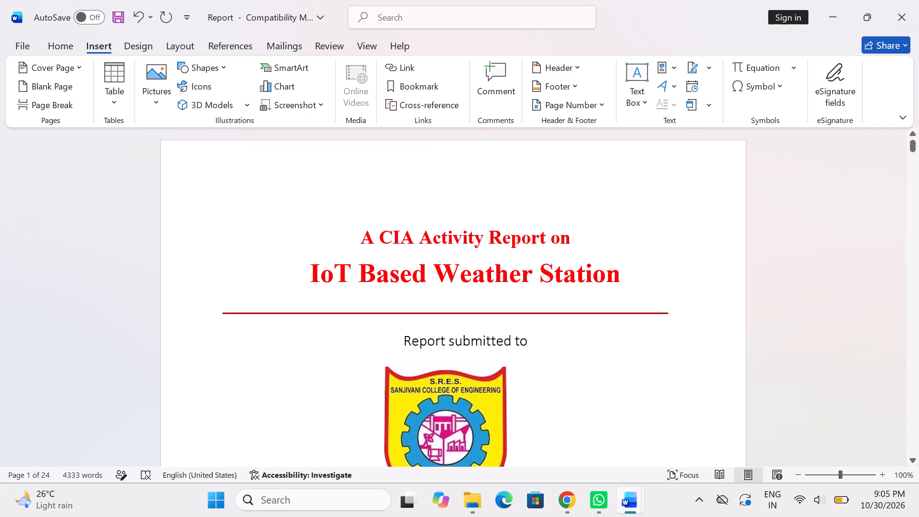
key("BackSpace")
key("BackSpace")
key("BackSpace")
key("BackSpace")
key("BackSpace")
key("BackSpace")
key("BackSpace")
key("BackSpace")
key("BackSpace")
key("BackSpace")
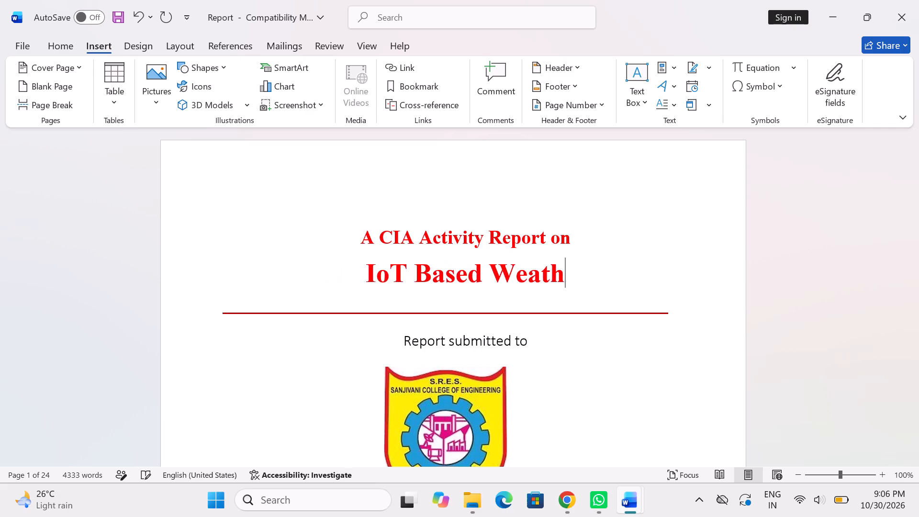
key("BackSpace")
key("BackSpace")
key("BackSpace")
key("BackSpace")
key("BackSpace")
key("BackSpace")
key("BackSpace")
key("BackSpace")
key("BackSpace")
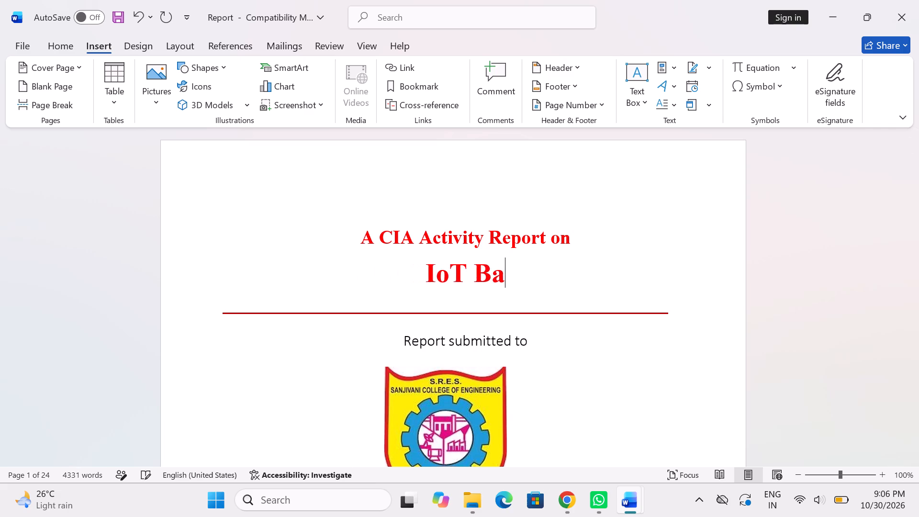
key("BackSpace")
key("BackSpace")
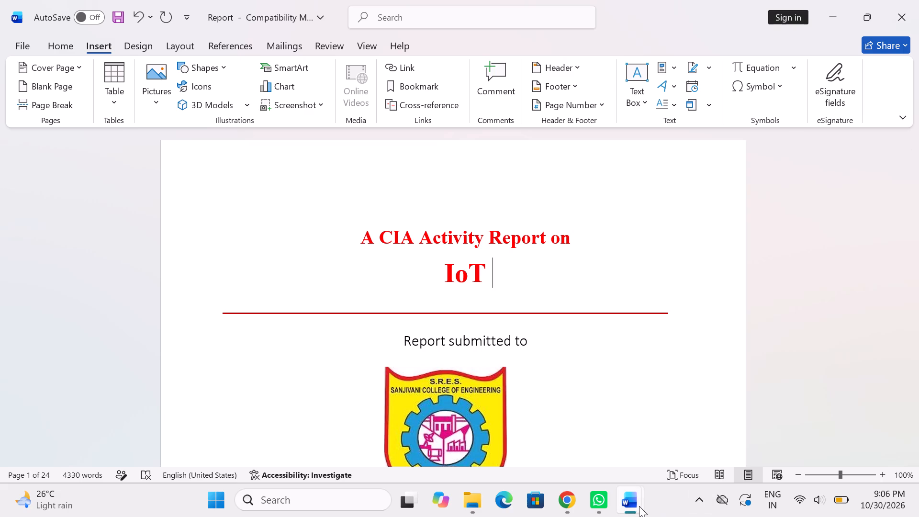
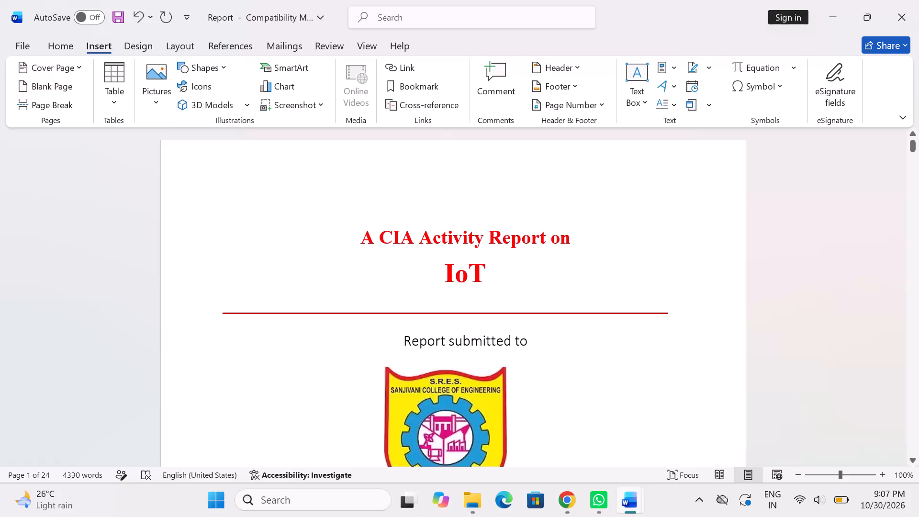
Undo the recent deletions in the cover page's main title until it reads "IoT Based".
left_click(135, 12)
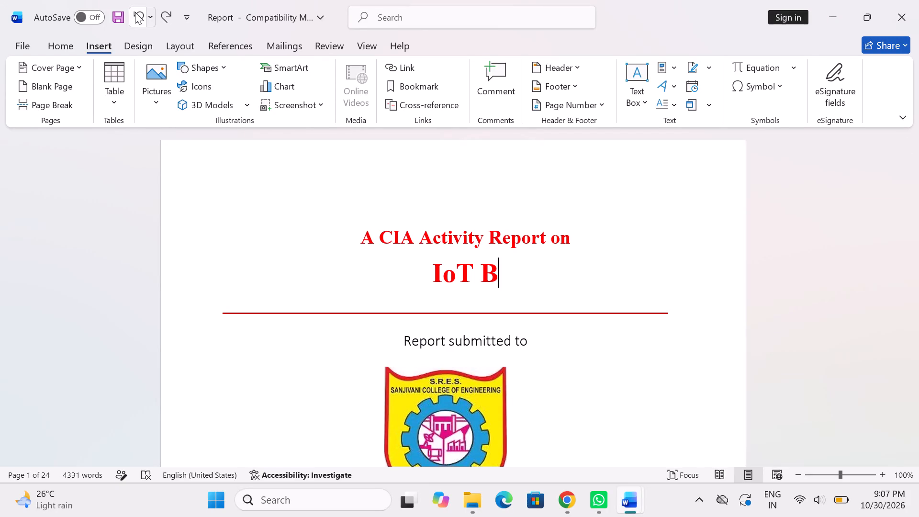
left_click(135, 12)
left_click(135, 12)
left_click(135, 12)
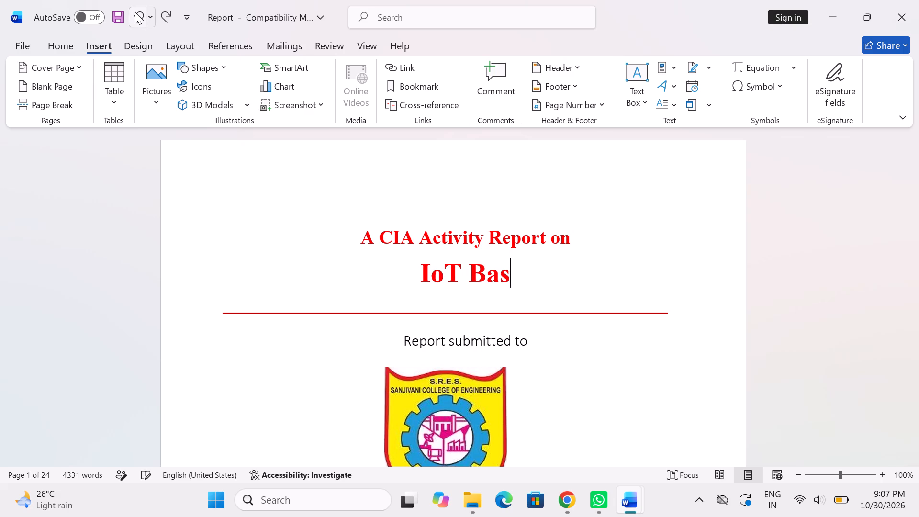
left_click(135, 12)
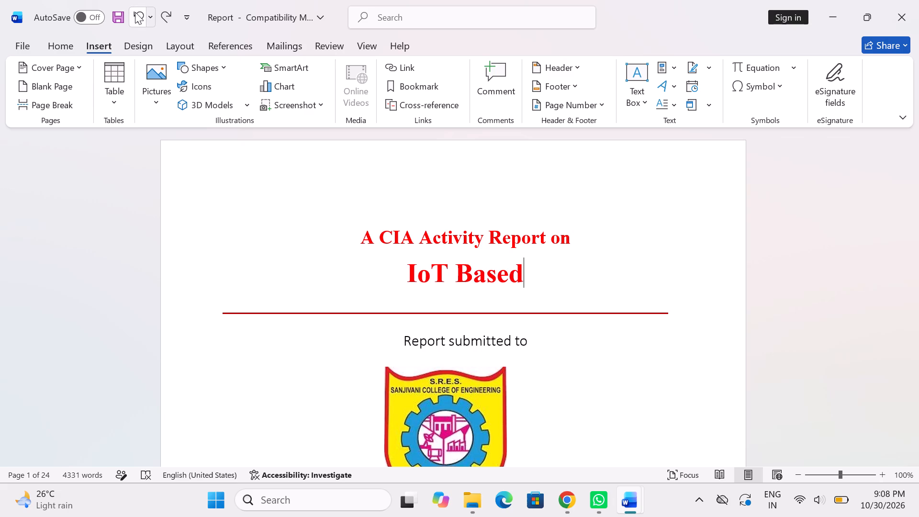
Continue the main title after "IoT Based" with the words "Smart Energy Meter".
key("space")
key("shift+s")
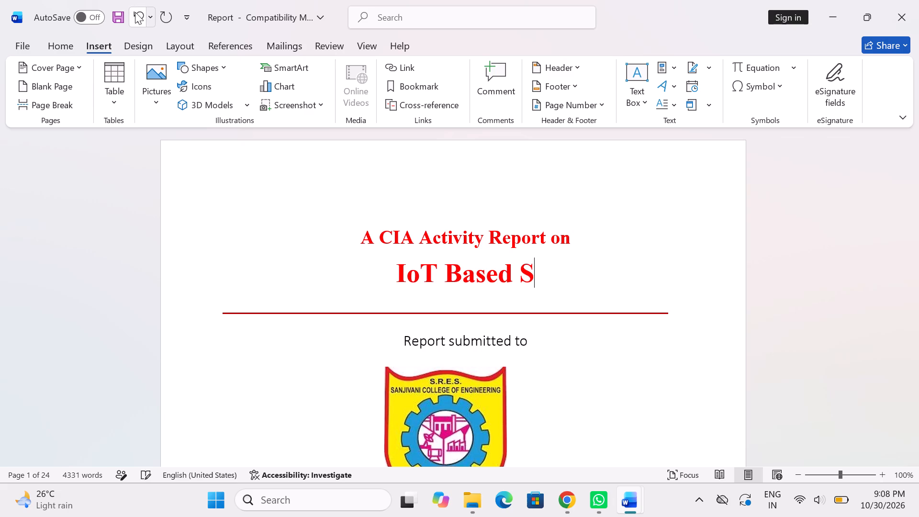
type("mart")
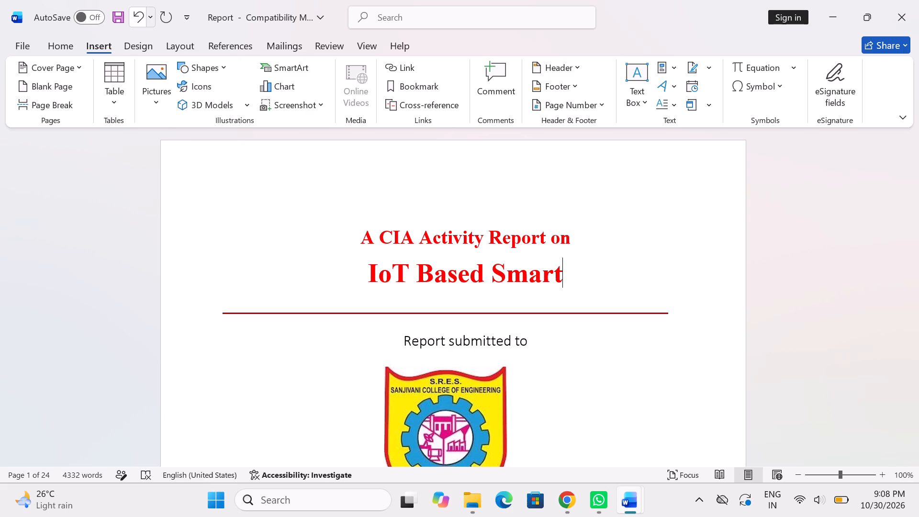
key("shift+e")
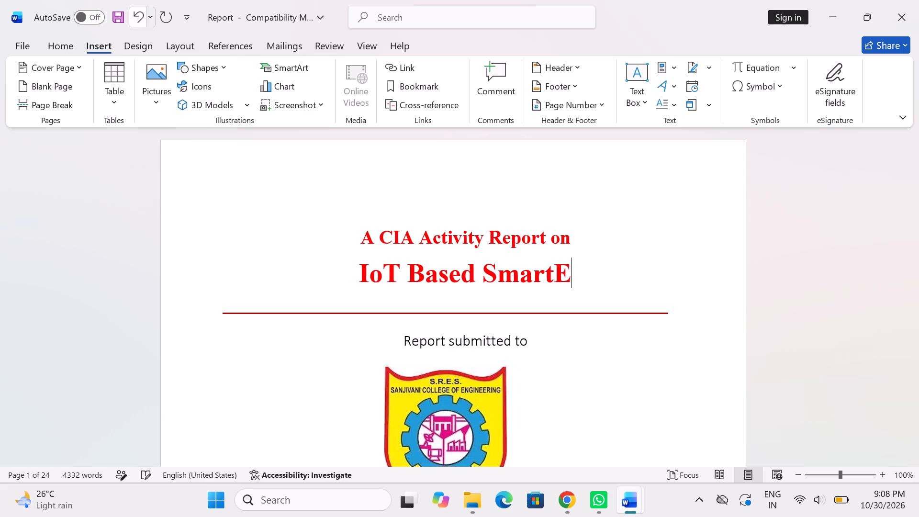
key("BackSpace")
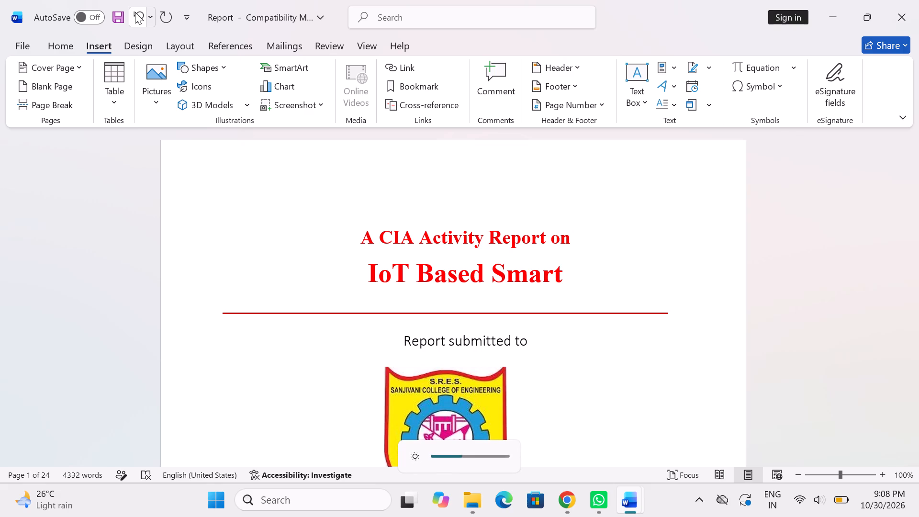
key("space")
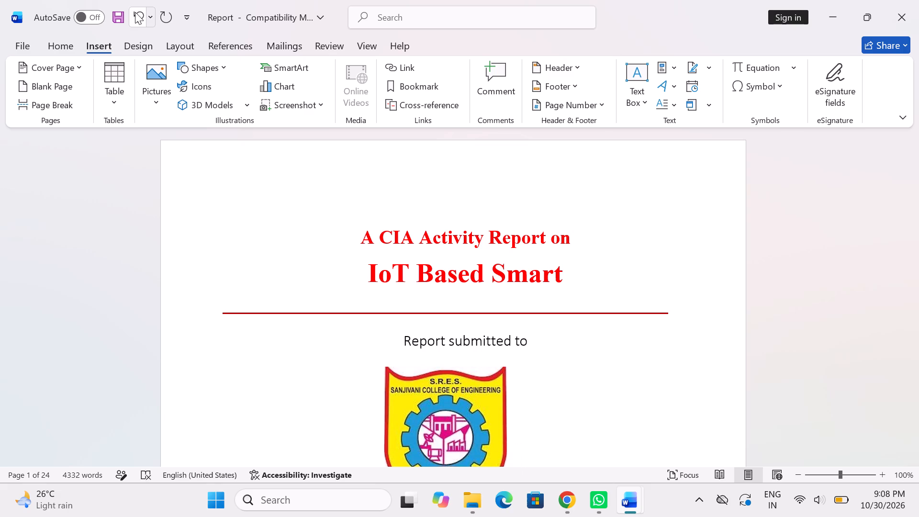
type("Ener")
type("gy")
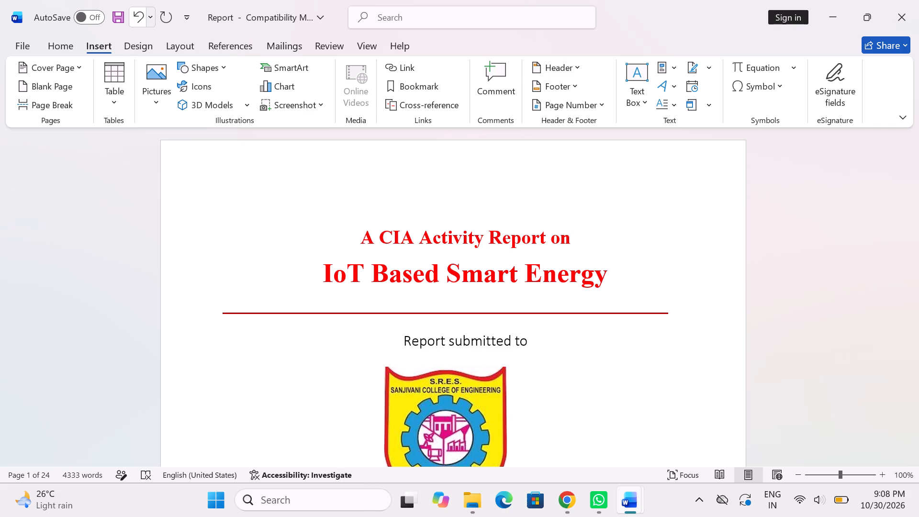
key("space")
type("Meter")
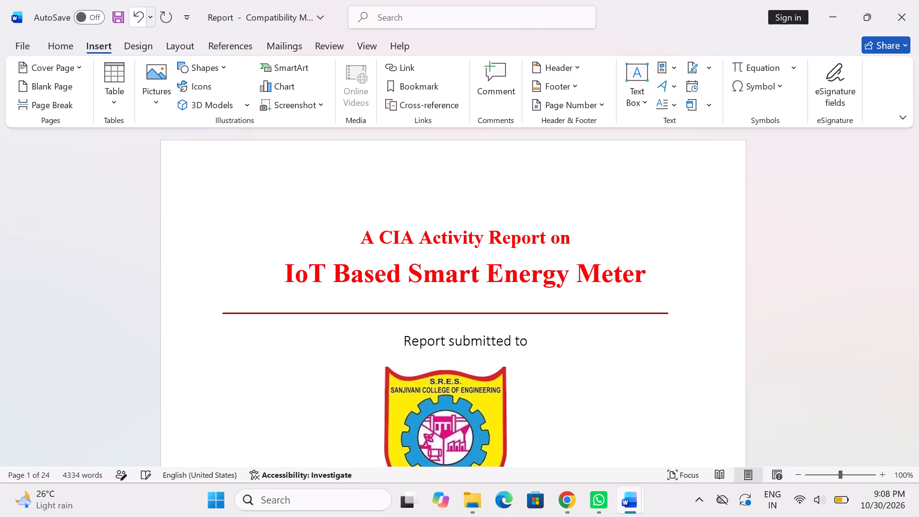
Extend the main title after "Meter" with "Using ESP32 and Cloud".
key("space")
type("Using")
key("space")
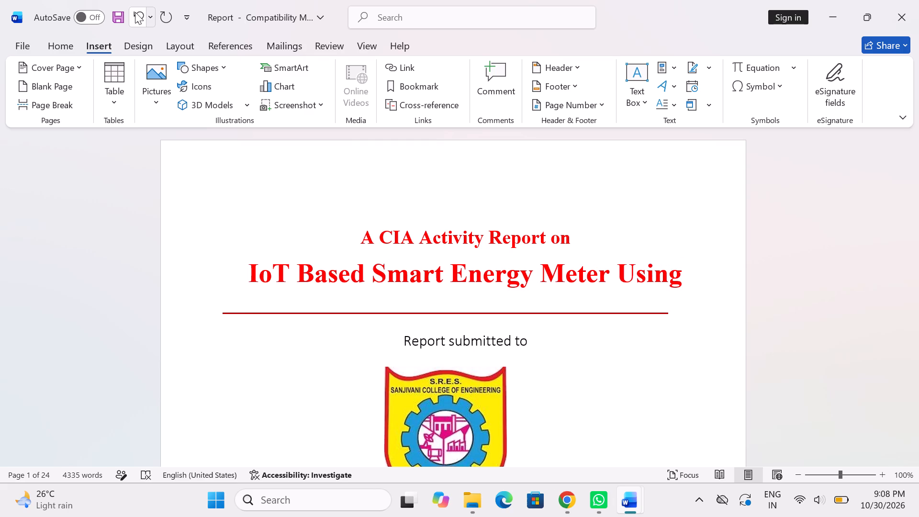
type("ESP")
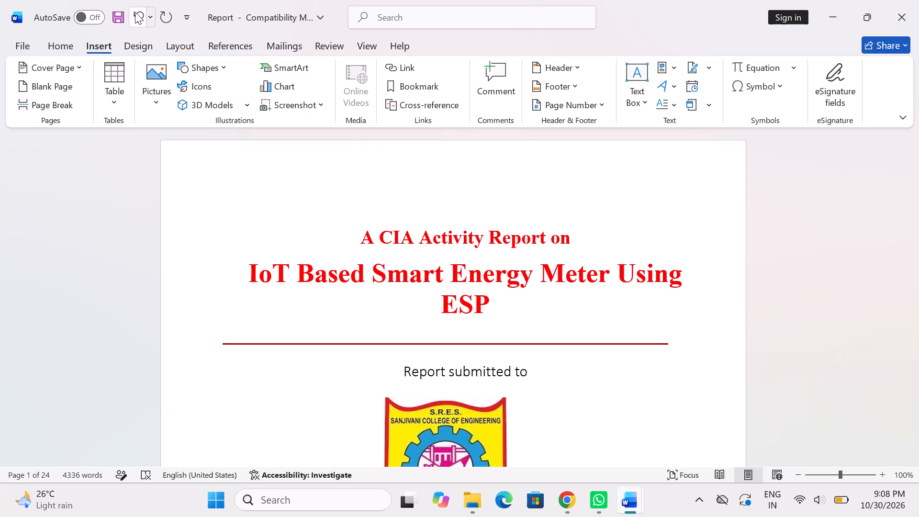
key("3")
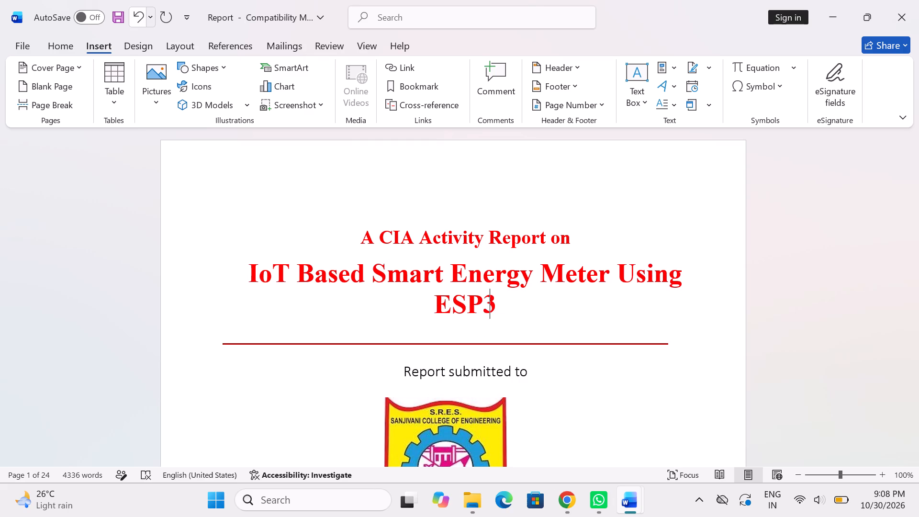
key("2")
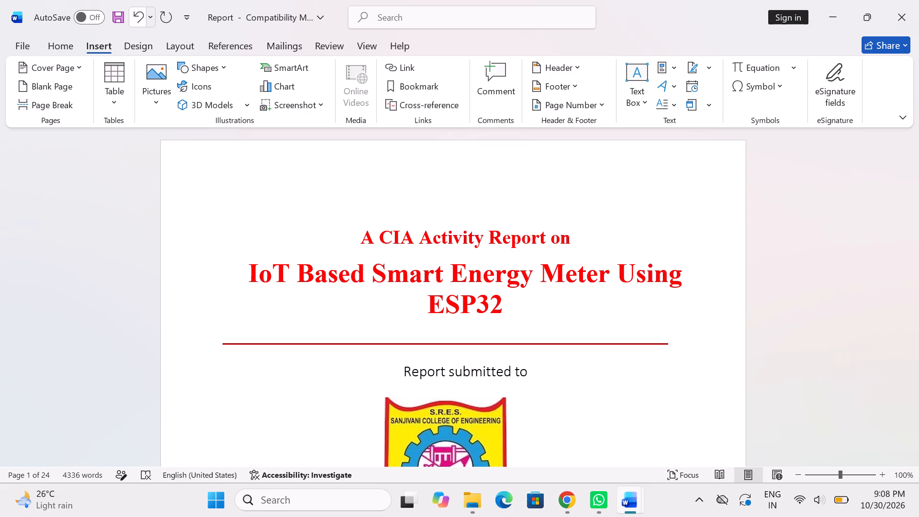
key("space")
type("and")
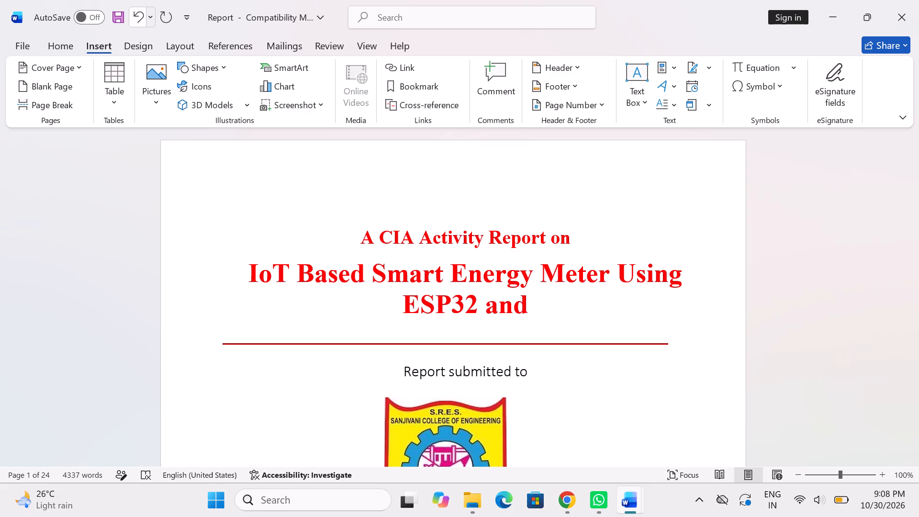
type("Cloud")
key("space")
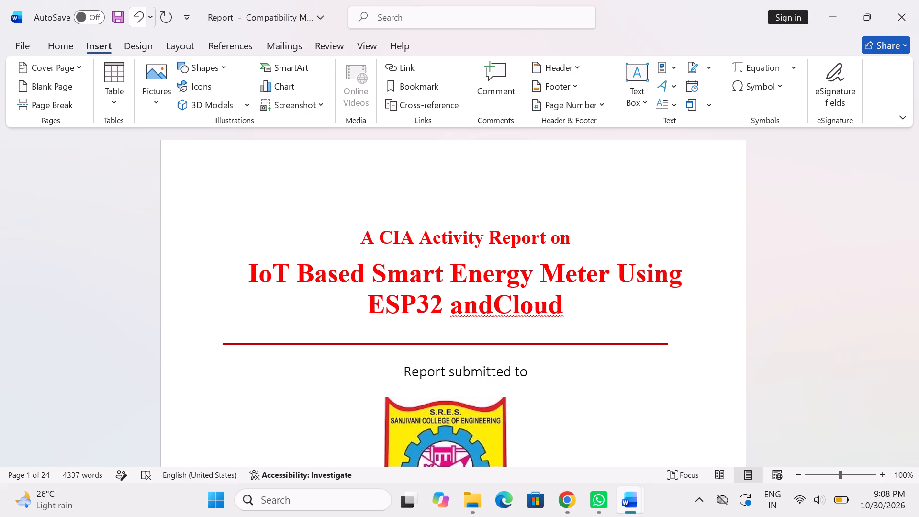
Replace the word "and" before "Cloud" in the main title with an ampersand followed by a space.
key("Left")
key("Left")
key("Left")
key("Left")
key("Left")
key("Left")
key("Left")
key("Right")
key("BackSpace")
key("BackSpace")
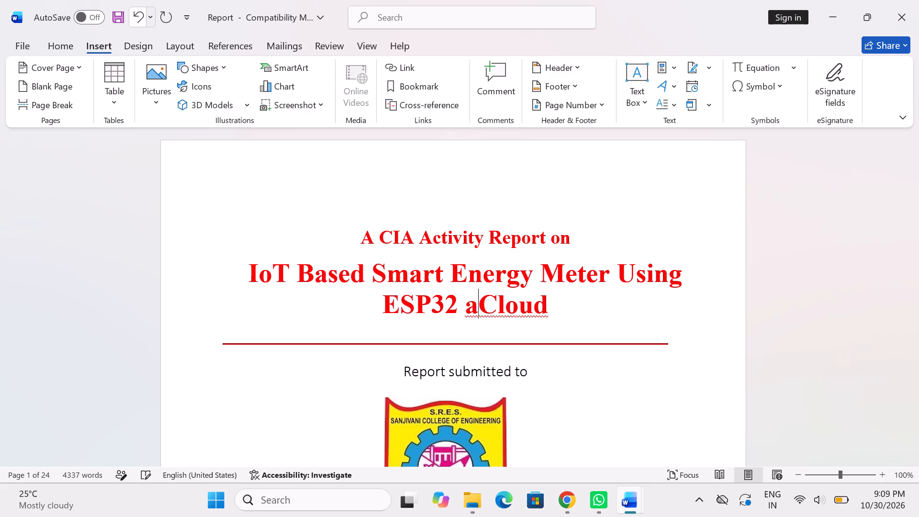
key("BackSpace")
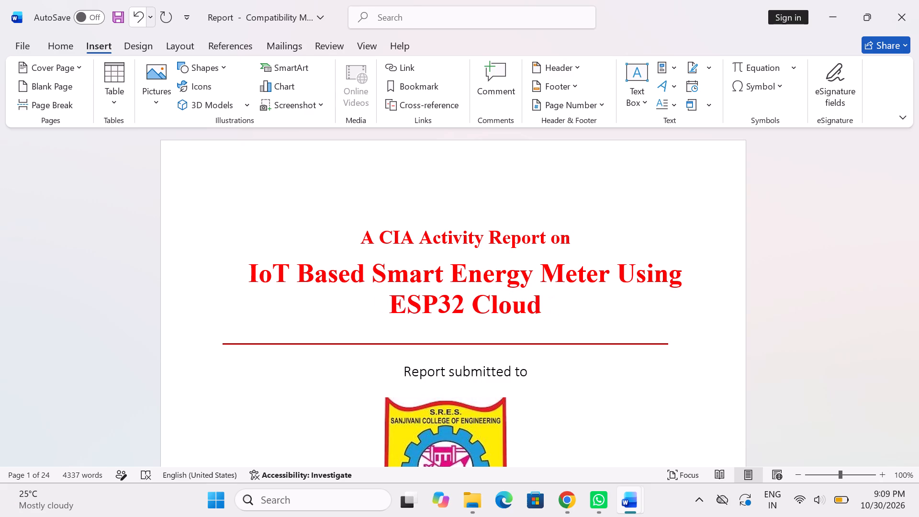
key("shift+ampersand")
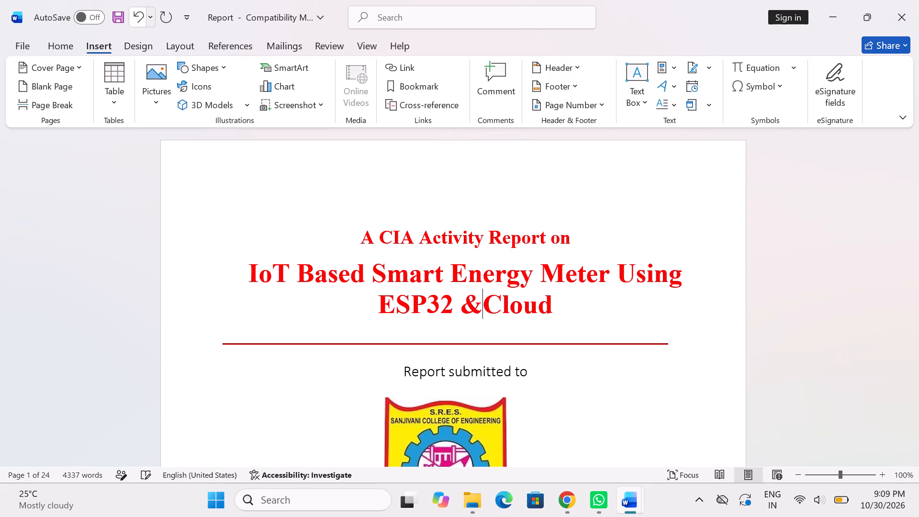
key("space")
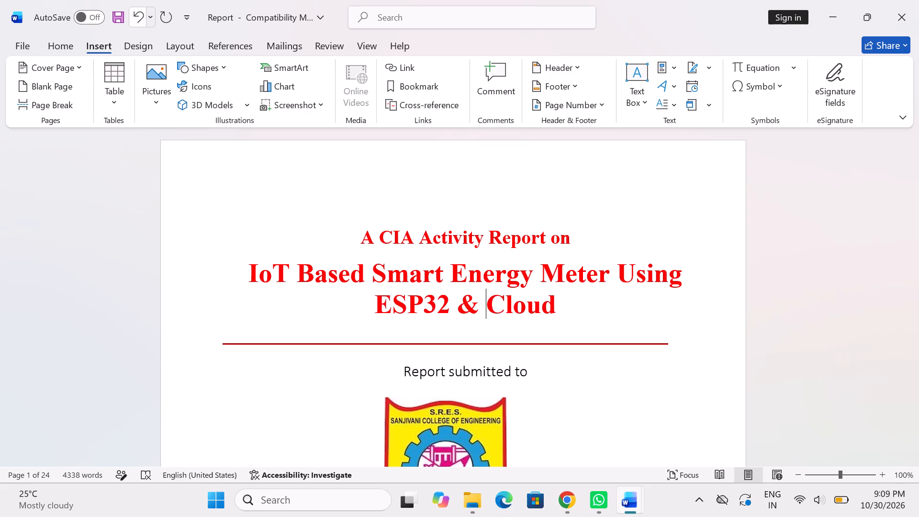
Add the word "Computing" after "Cloud" at the end of the main title.
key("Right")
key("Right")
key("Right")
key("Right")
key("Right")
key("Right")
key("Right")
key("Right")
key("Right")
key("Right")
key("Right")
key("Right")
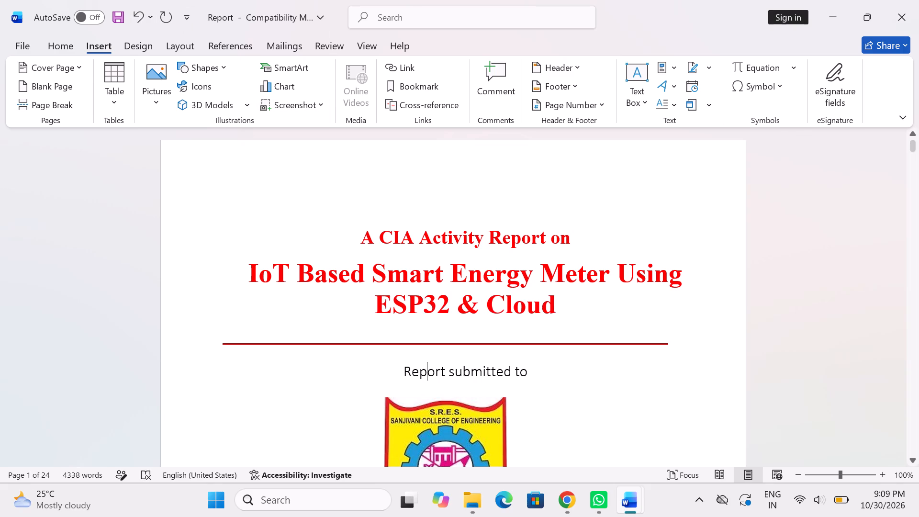
left_click(559, 310)
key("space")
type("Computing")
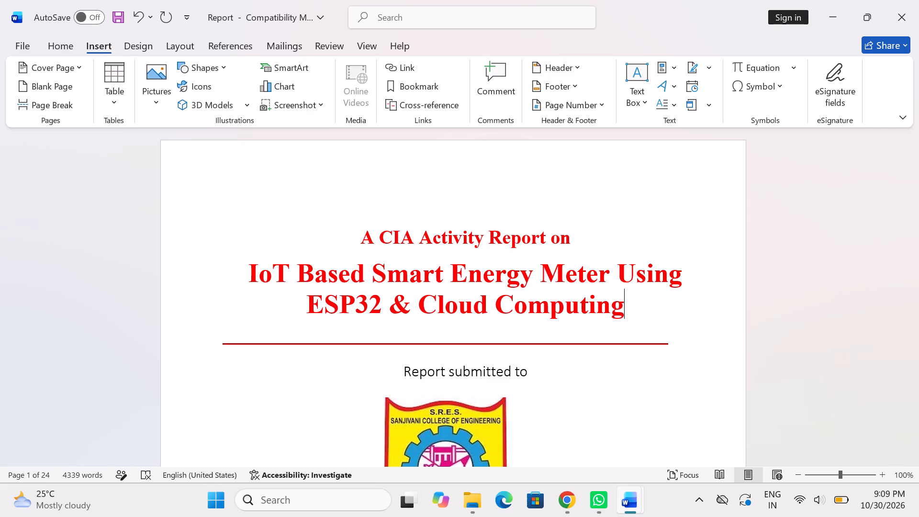
Examine the rest of the cover page, from the college logo down to the student names and supervisor lines.
scroll(559, 310, "down", 3)
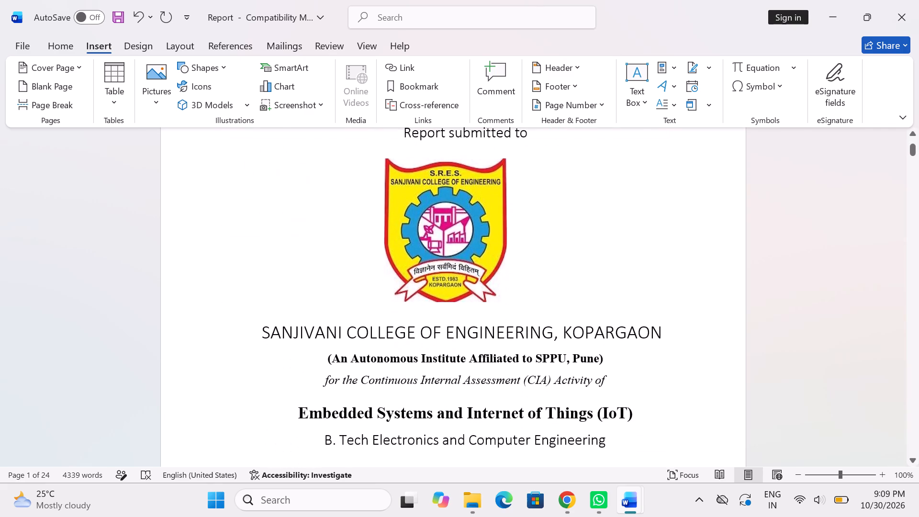
scroll(559, 310, "down", 1)
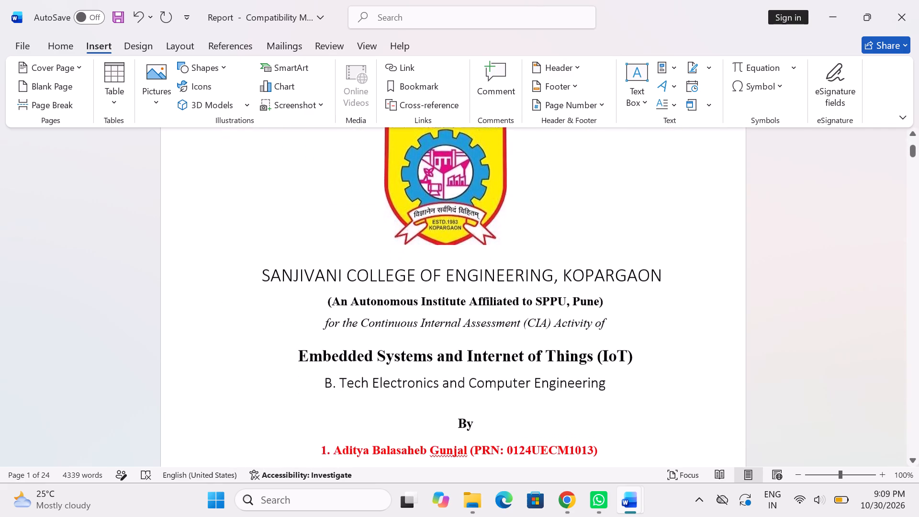
scroll(559, 310, "down", 1)
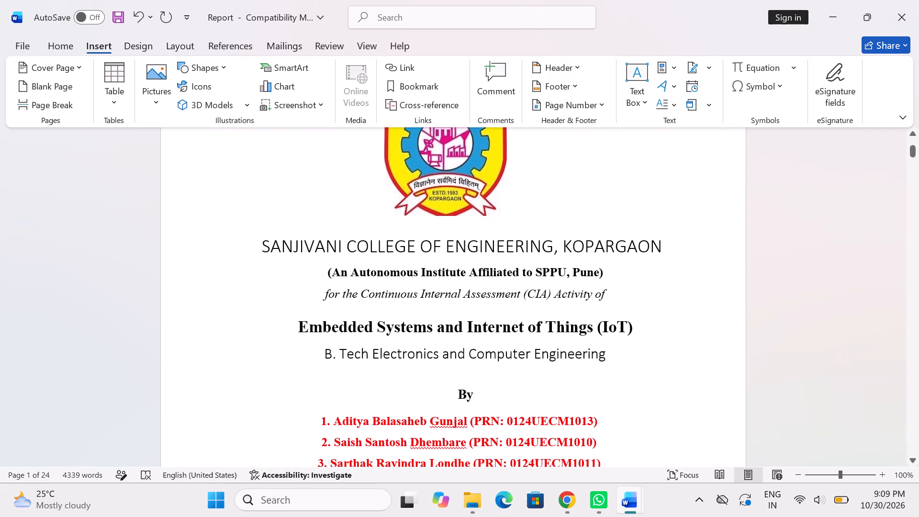
scroll(559, 310, "up", 2)
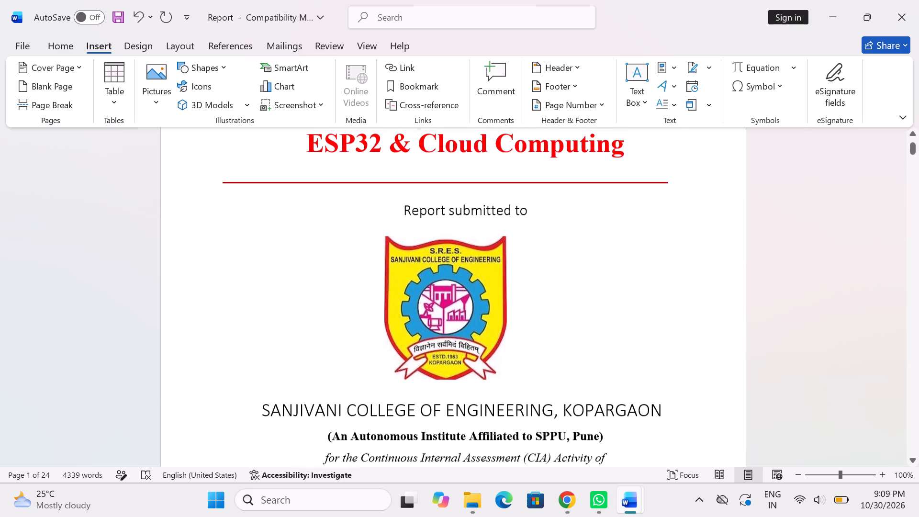
scroll(559, 310, "up", 1)
left_click(549, 218)
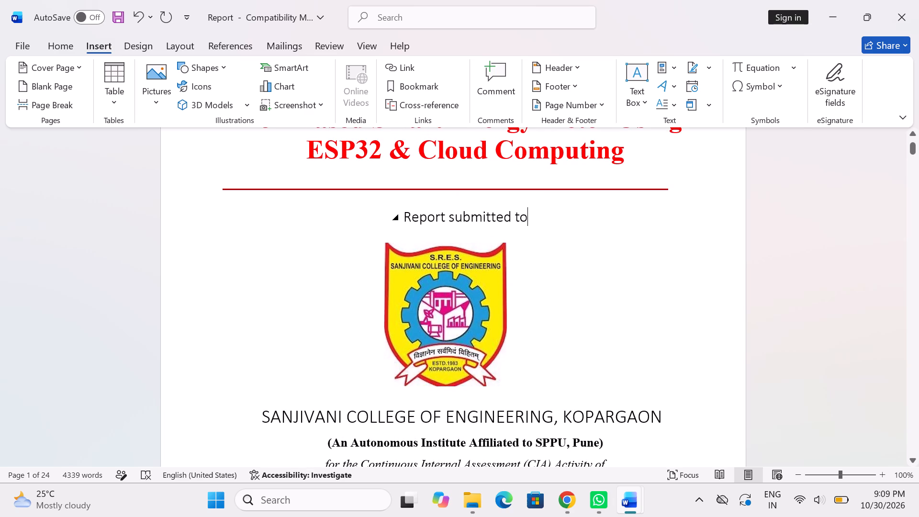
scroll(484, 321, "down", 2)
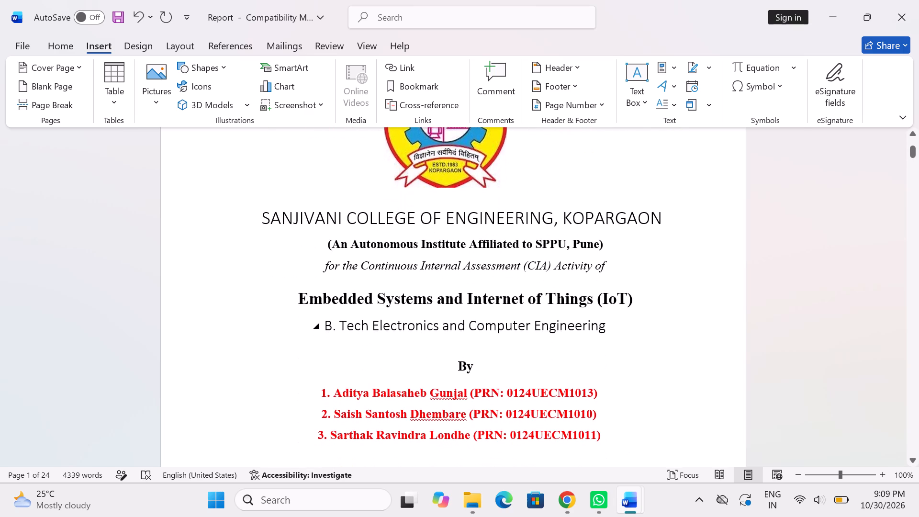
scroll(484, 321, "down", 1)
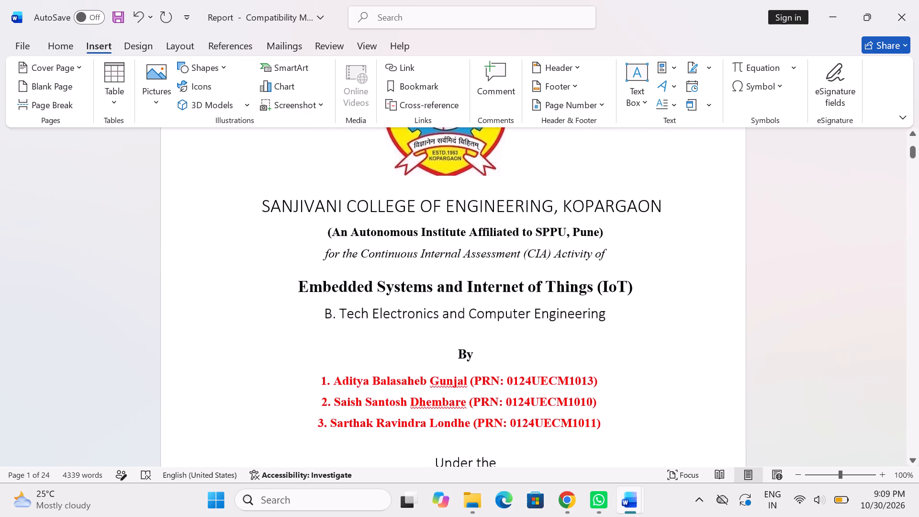
scroll(484, 321, "down", 2)
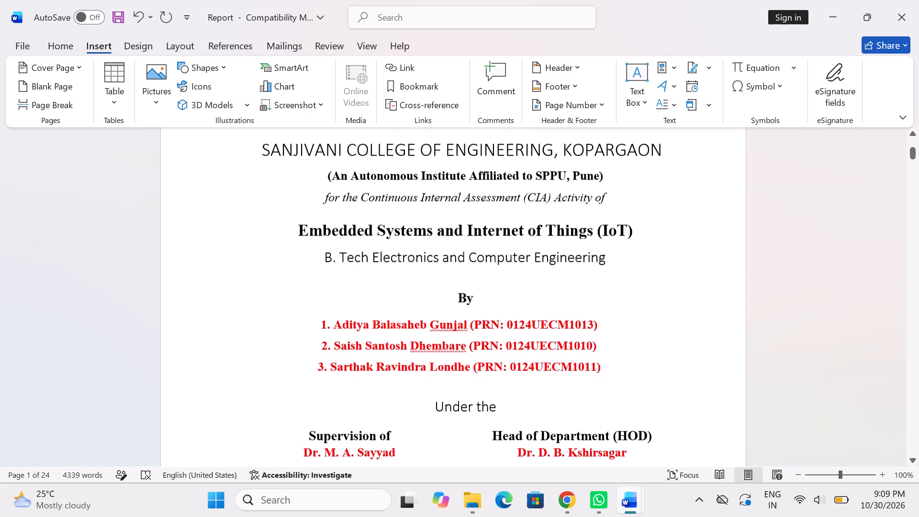
Delete the third student's entry, including its list number and PRN, from the cover page's "By" list.
scroll(484, 321, "down", 1)
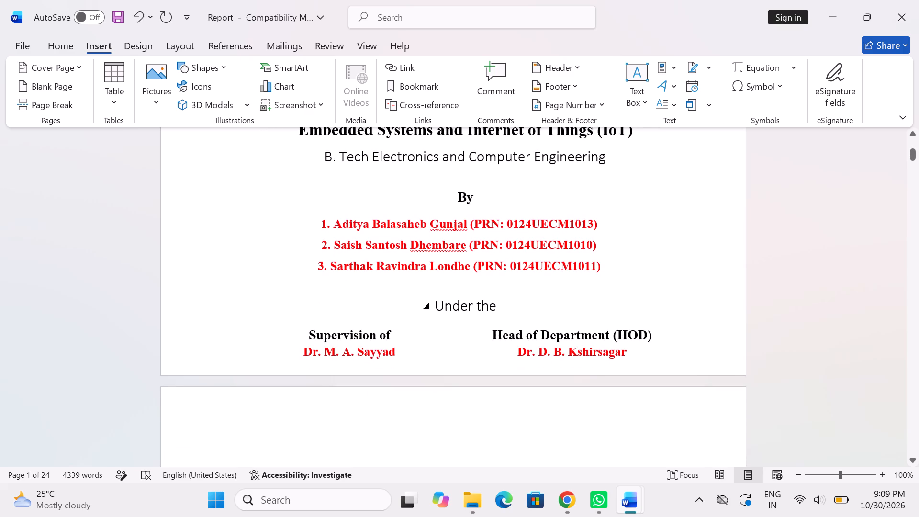
left_click(601, 266)
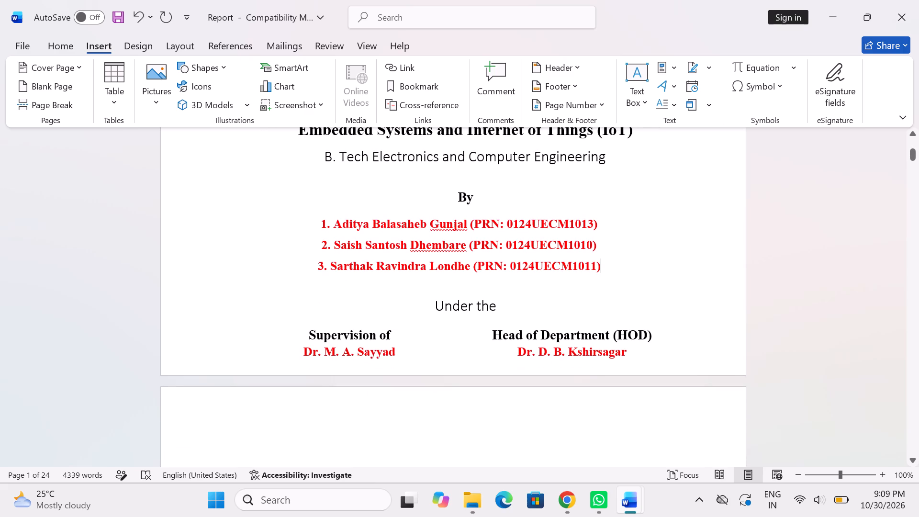
left_click(601, 266)
key("BackSpace")
key("BackSpace")
key("BackSpace")
key("BackSpace")
key("BackSpace")
key("BackSpace")
key("BackSpace")
key("BackSpace")
key("BackSpace")
key("BackSpace")
key("BackSpace")
key("BackSpace")
key("BackSpace")
key("BackSpace")
key("BackSpace")
key("BackSpace")
key("BackSpace")
key("BackSpace")
key("BackSpace")
key("BackSpace")
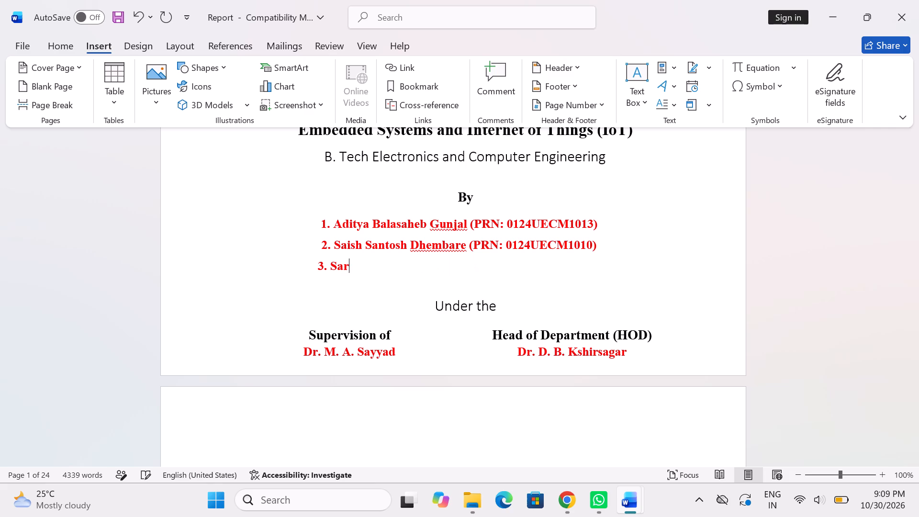
key("BackSpace")
key("BackSpace")
key("BackSpace")
key("BackSpace")
key("BackSpace")
key("BackSpace")
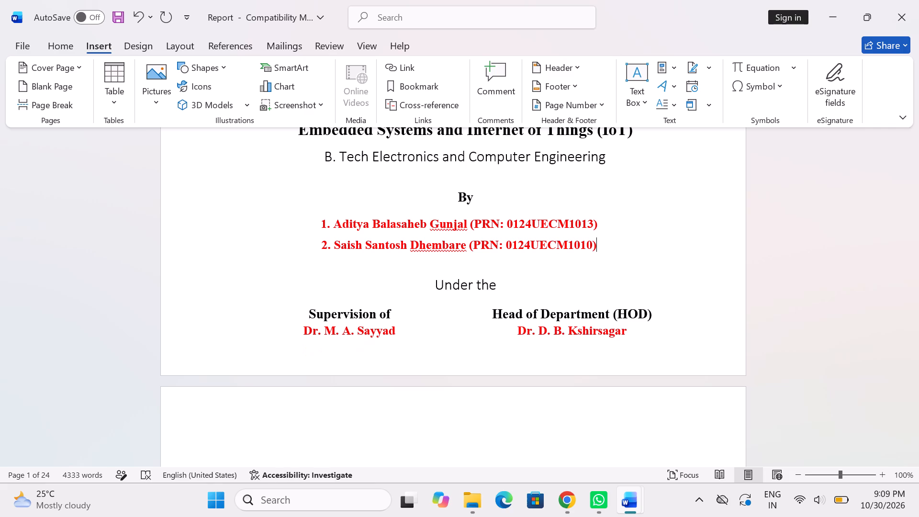
Replace the second listed student's name on the cover page with the new second team member's full name.
left_click(467, 244)
key("BackSpace")
key("BackSpace")
key("BackSpace")
key("BackSpace")
key("BackSpace")
key("BackSpace")
key("BackSpace")
key("BackSpace")
key("BackSpace")
key("BackSpace")
key("BackSpace")
key("BackSpace")
key("BackSpace")
key("BackSpace")
key("BackSpace")
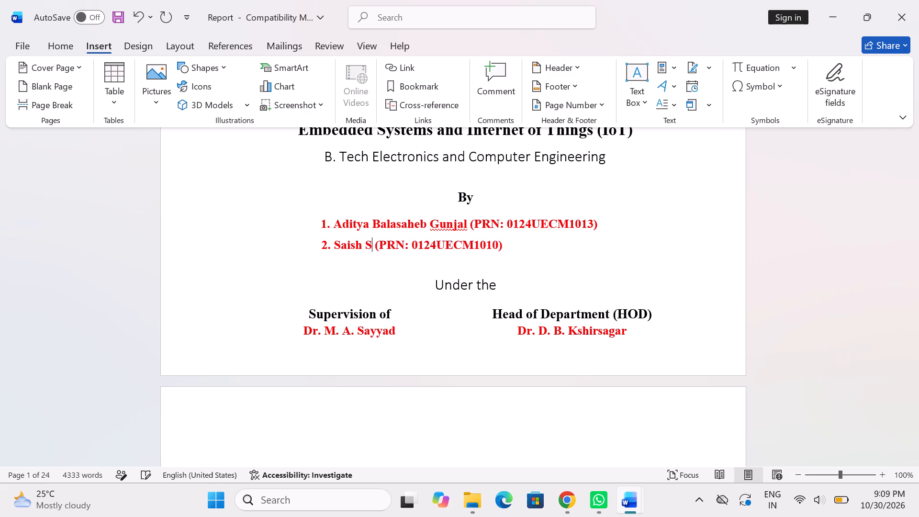
key("BackSpace")
key("BackSpace")
key("BackSpace")
key("BackSpace")
key("BackSpace")
key("BackSpace")
key("BackSpace")
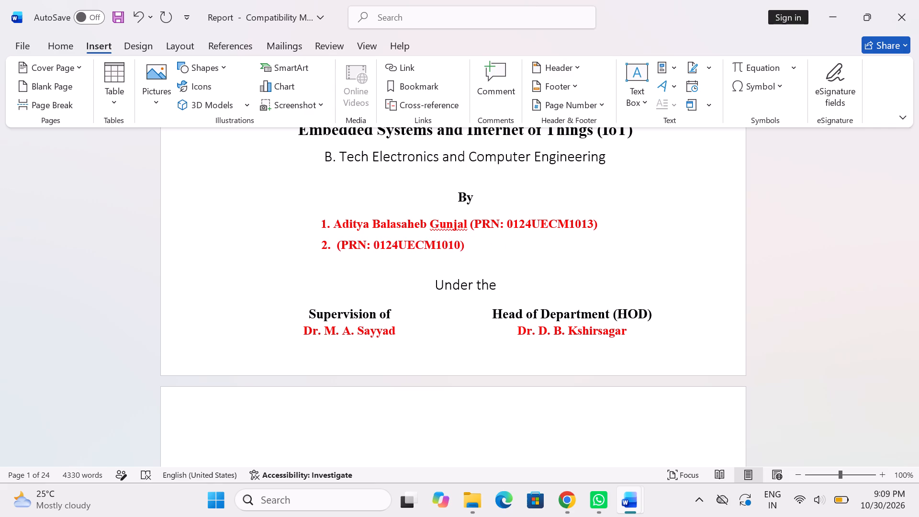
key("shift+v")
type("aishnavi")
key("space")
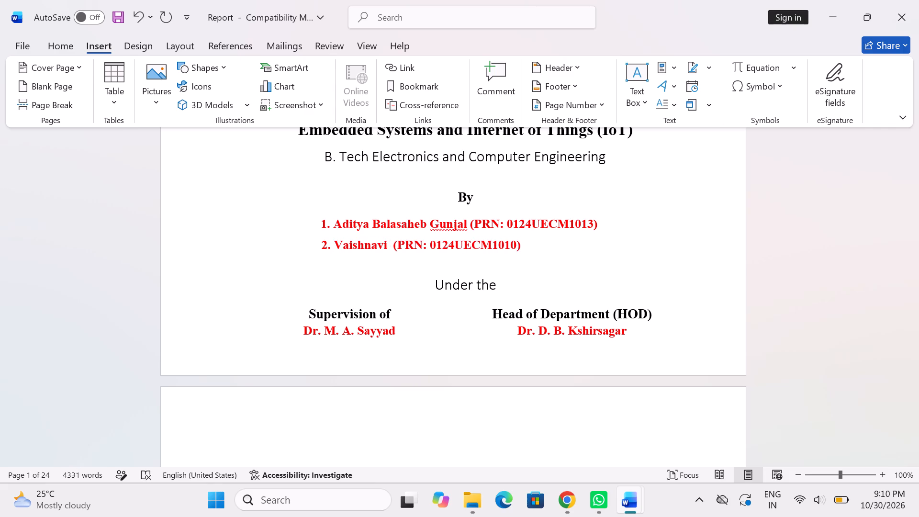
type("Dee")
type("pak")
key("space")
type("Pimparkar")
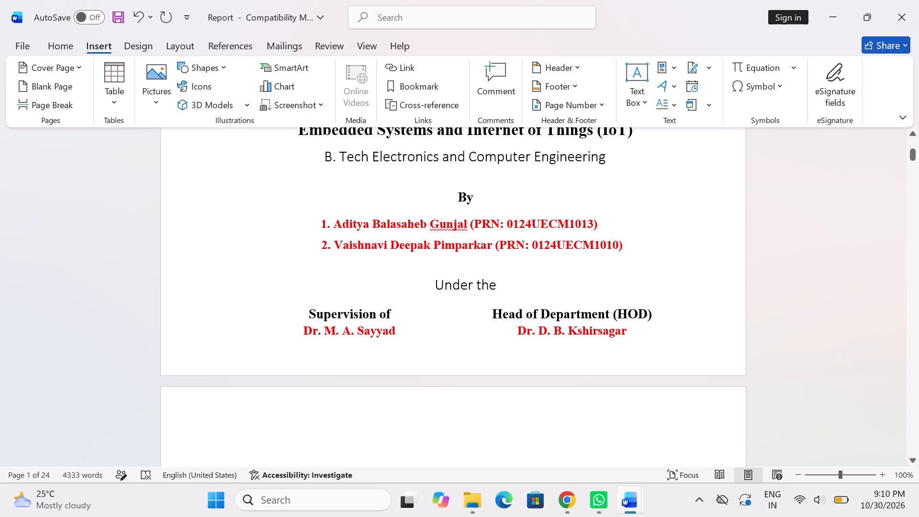
Correct the second student's PRN on the cover page to the new team member's registration number.
left_click(592, 243)
key("BackSpace")
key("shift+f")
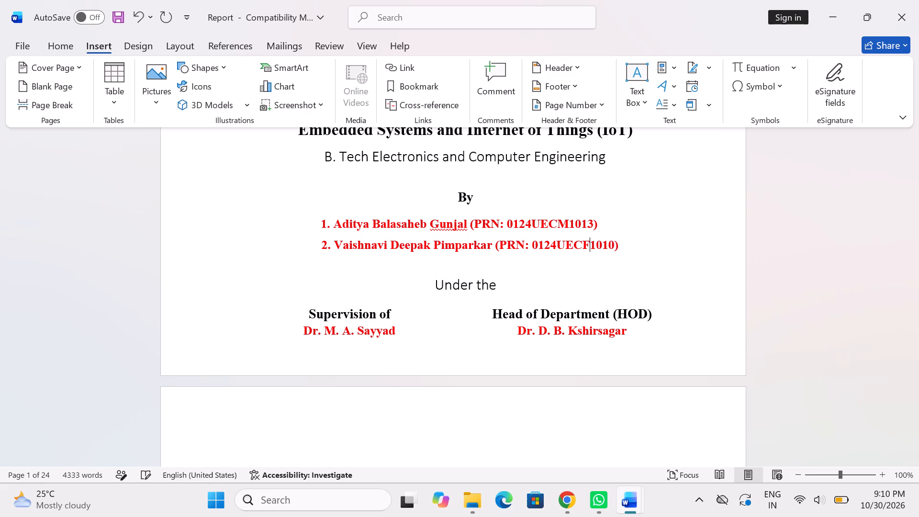
left_click(606, 244)
key("BackSpace")
key("Right")
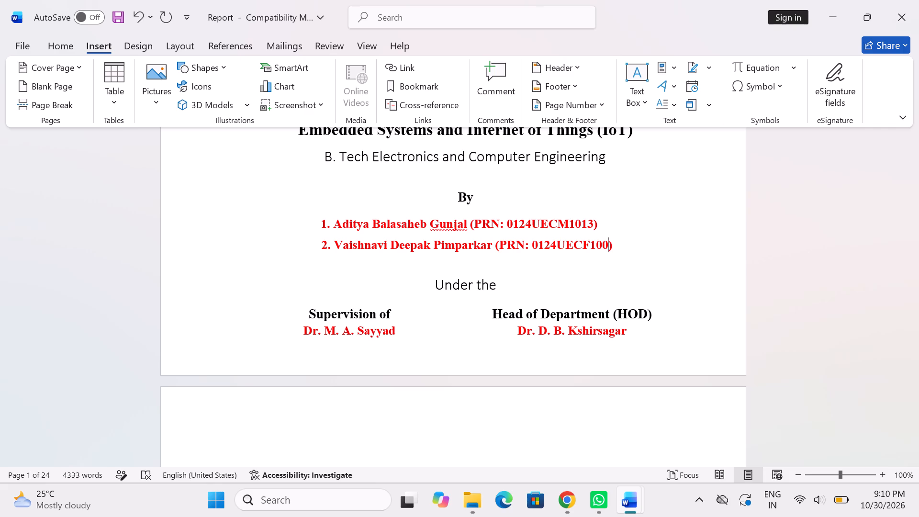
key("BackSpace")
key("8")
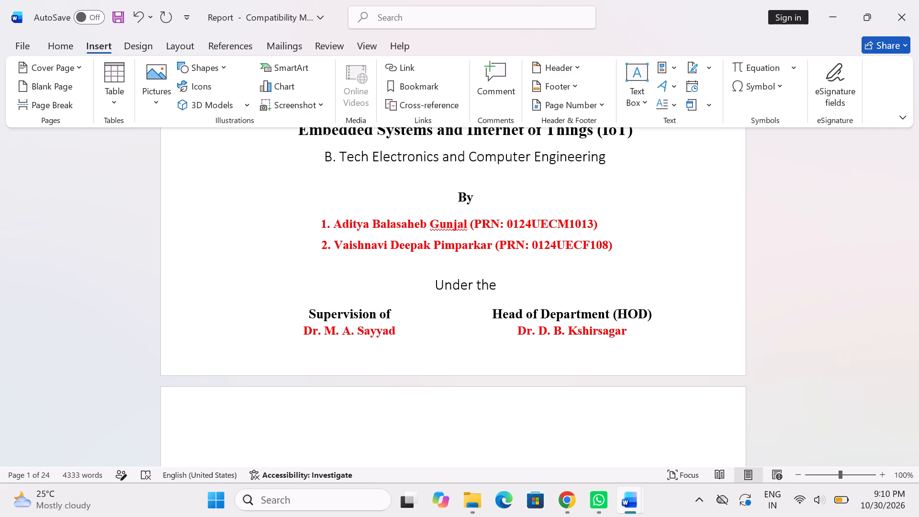
left_click(602, 244)
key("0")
Replace the first listed student's name on the cover page with the new first team member's full name.
left_click(469, 224)
key("BackSpace")
key("BackSpace")
key("BackSpace")
key("BackSpace")
key("BackSpace")
key("BackSpace")
key("BackSpace")
key("BackSpace")
key("BackSpace")
key("BackSpace")
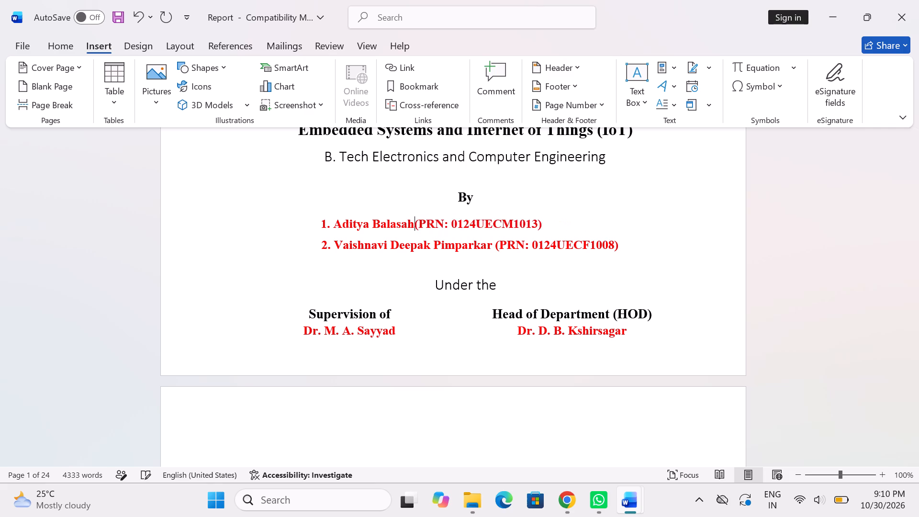
key("BackSpace")
key("BackSpace")
key("BackSpace")
key("BackSpace")
key("BackSpace")
key("BackSpace")
key("BackSpace")
key("BackSpace")
key("BackSpace")
key("BackSpace")
key("BackSpace")
key("BackSpace")
key("BackSpace")
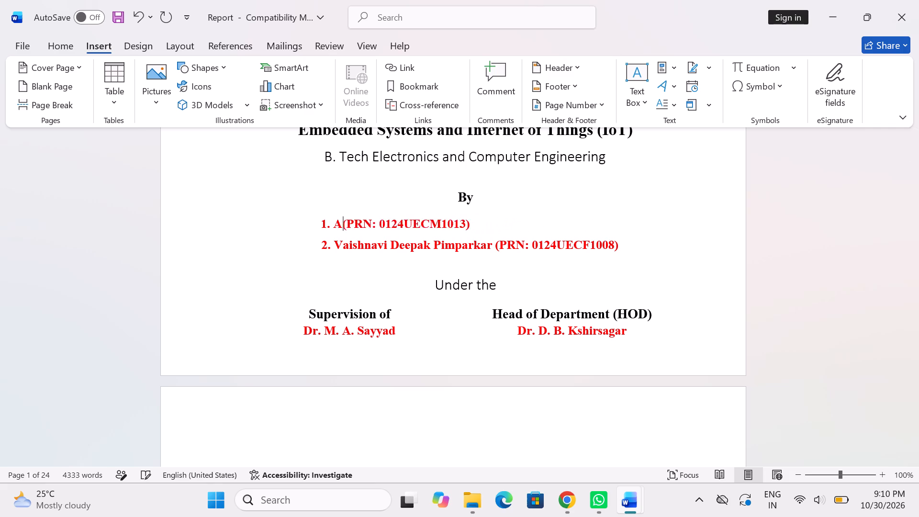
key("BackSpace")
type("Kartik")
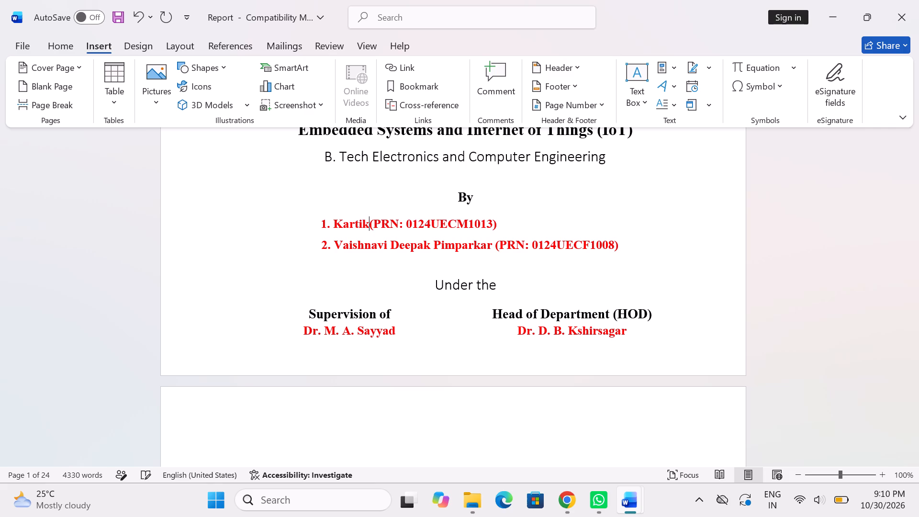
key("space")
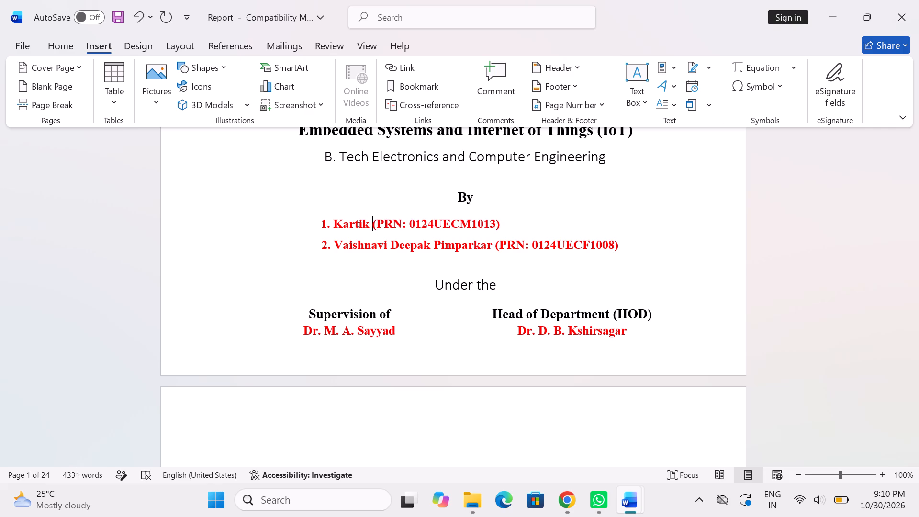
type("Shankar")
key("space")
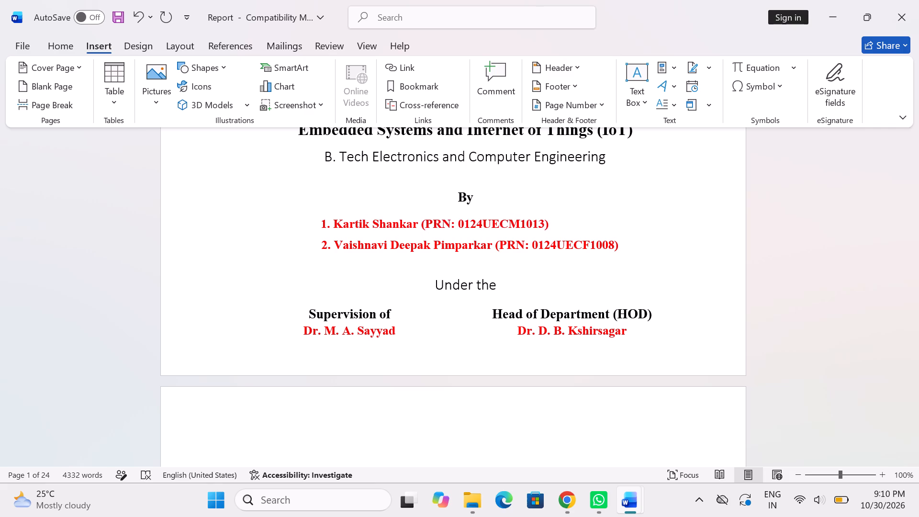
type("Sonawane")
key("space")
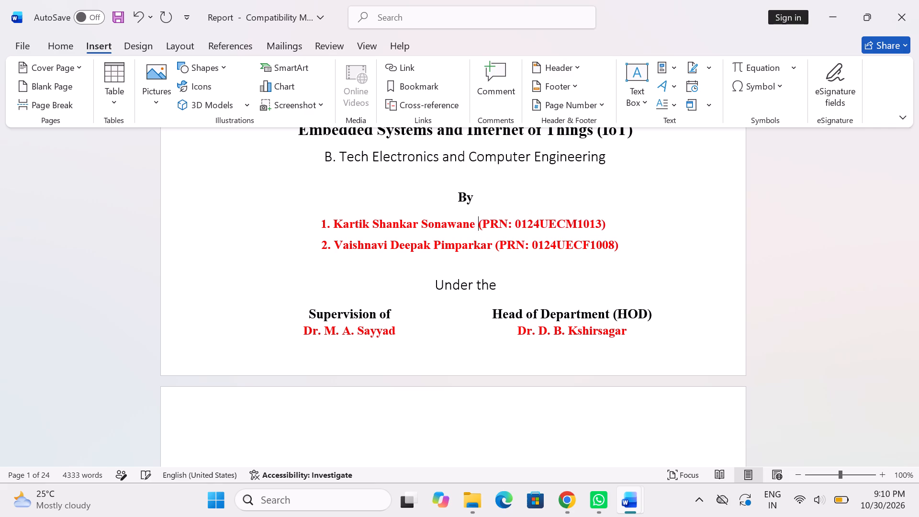
Correct the final digit of the first student's PRN to match the new team member's registration number.
left_click(602, 226)
key("BackSpace")
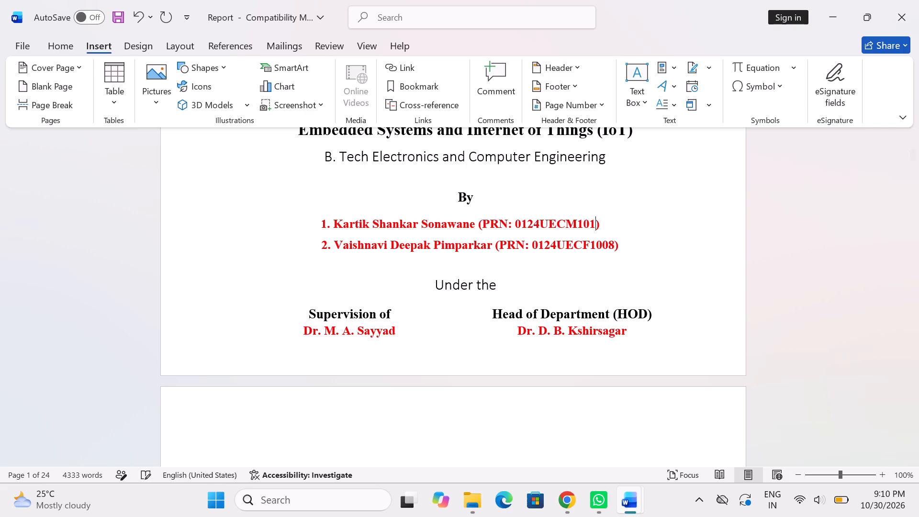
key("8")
left_click(619, 222)
Compare the Report's cover page layout, including the department and academic year lines, with the original cover page in NodeMCU_Weather_Station_CIA_Report-3.
scroll(619, 222, "up", 1)
scroll(619, 222, "down", 4)
scroll(619, 222, "up", 1)
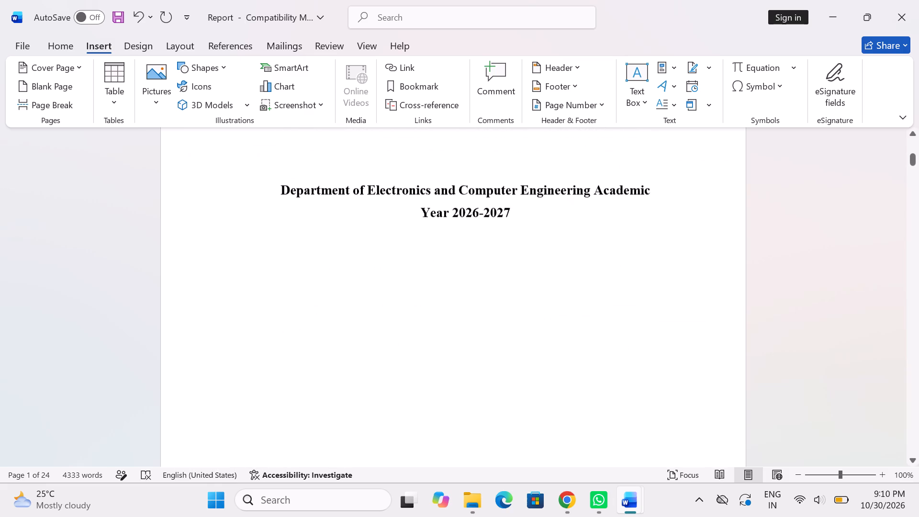
scroll(619, 222, "up", 1)
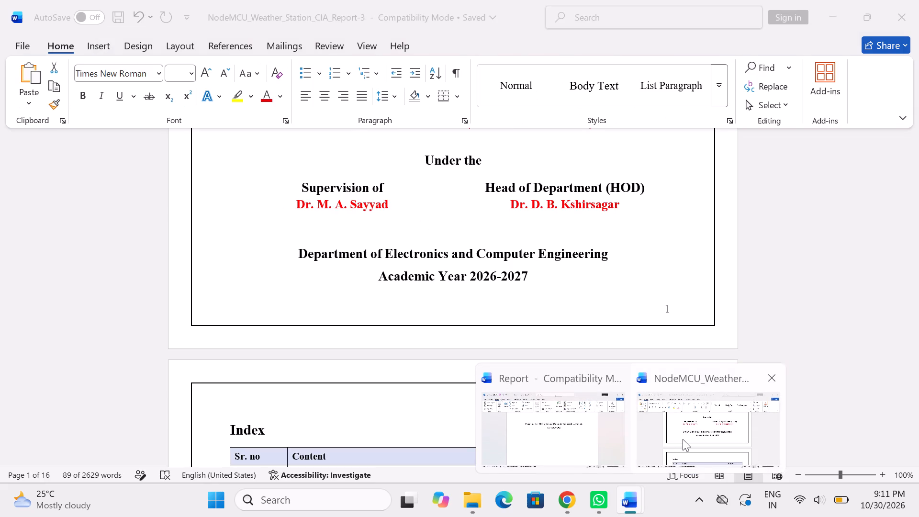
left_click(683, 439)
scroll(530, 262, "up", 2)
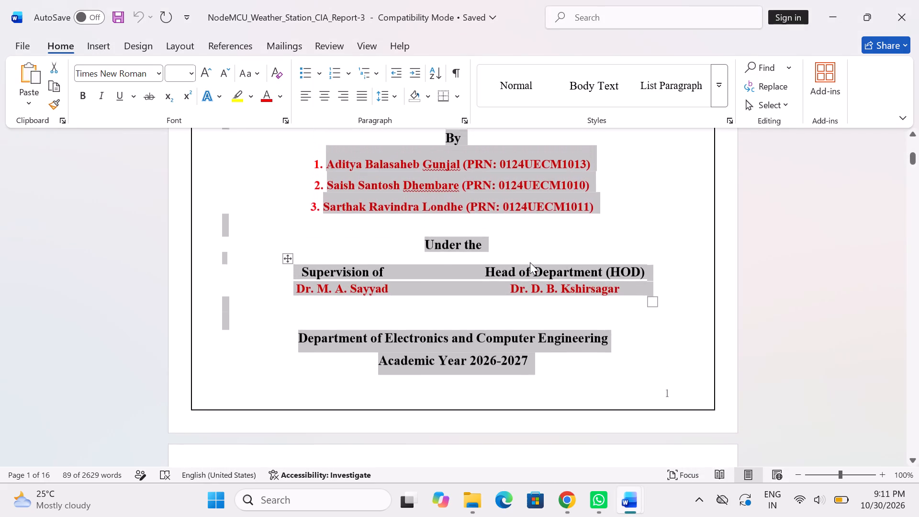
scroll(530, 262, "up", 3)
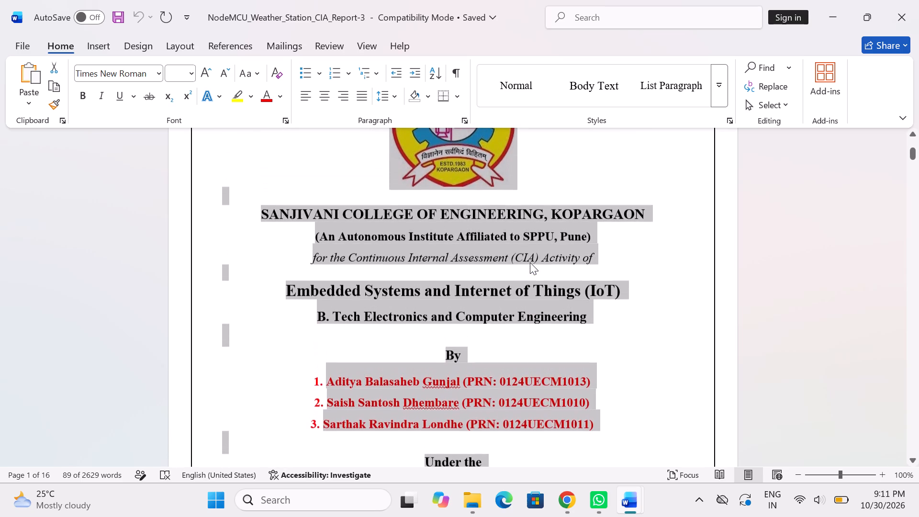
scroll(530, 262, "down", 2)
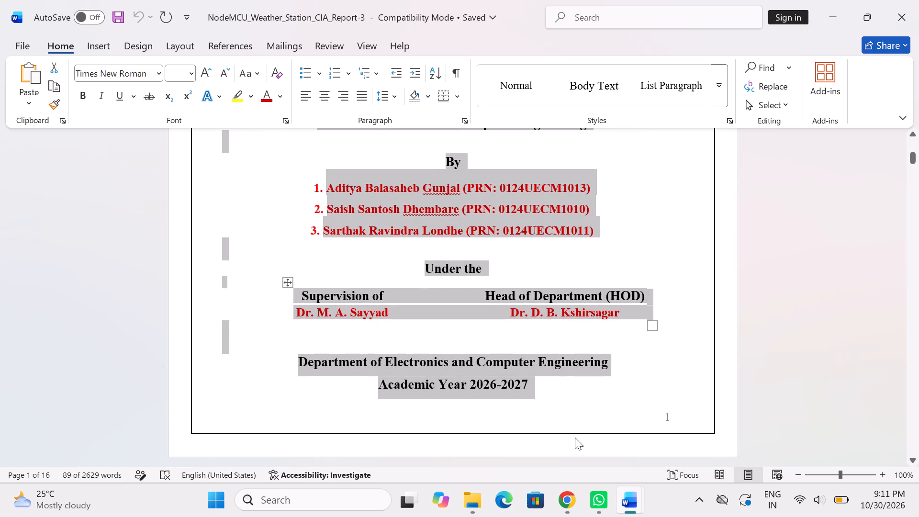
left_click(572, 453)
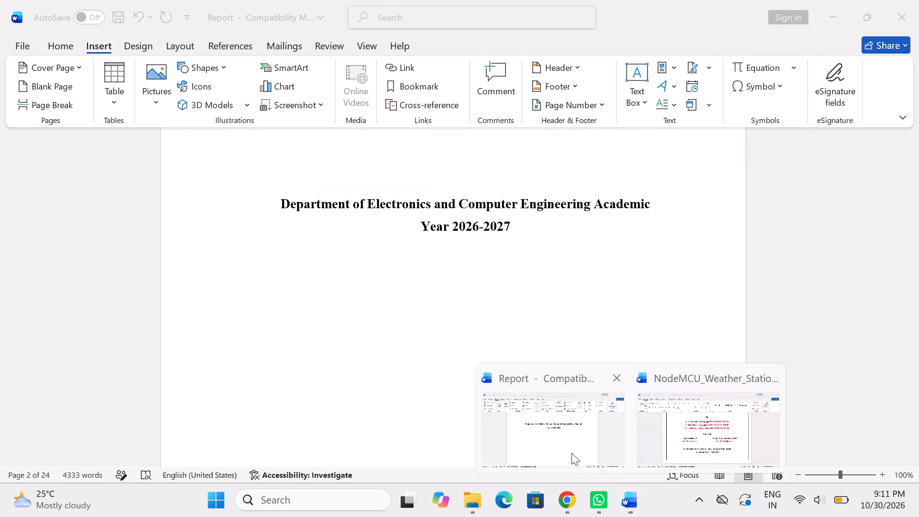
scroll(547, 311, "up", 2)
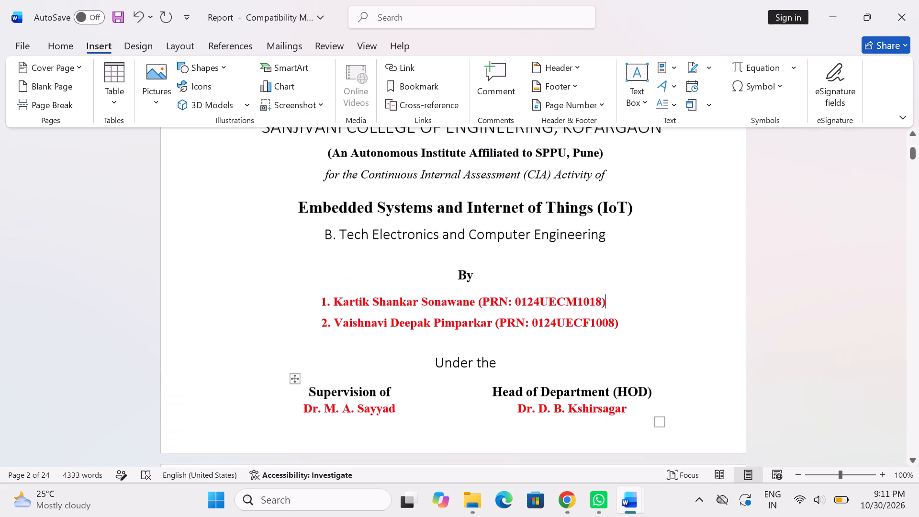
Review the Report's cover page from the project title down to the department and academic year lines that fall on page two.
scroll(547, 311, "up", 1)
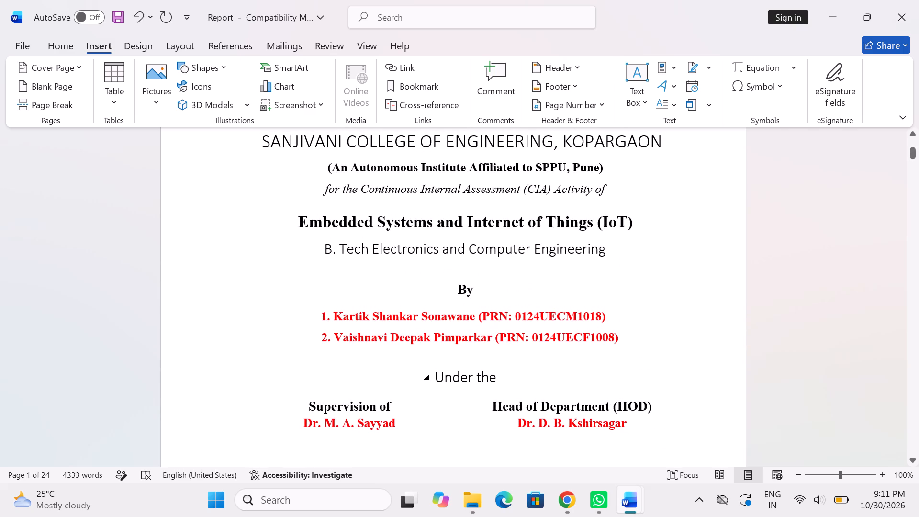
scroll(479, 262, "up", 1)
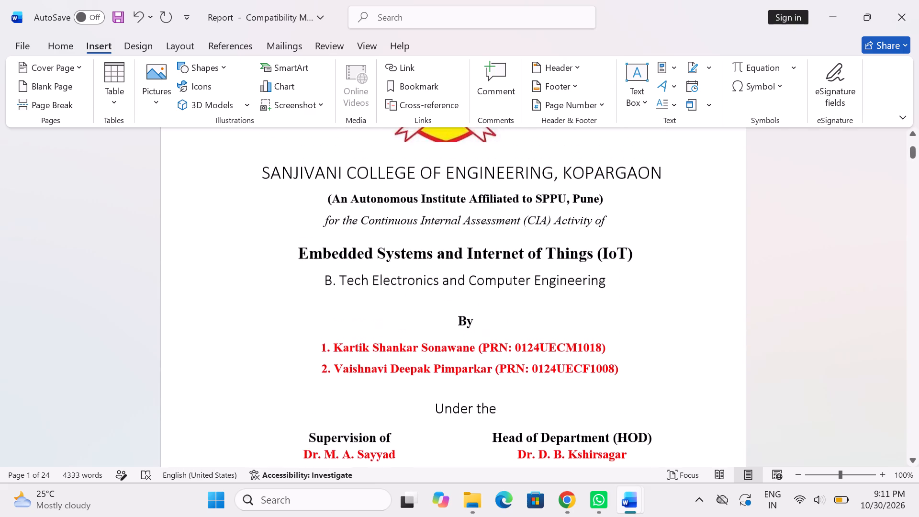
scroll(479, 262, "up", 2)
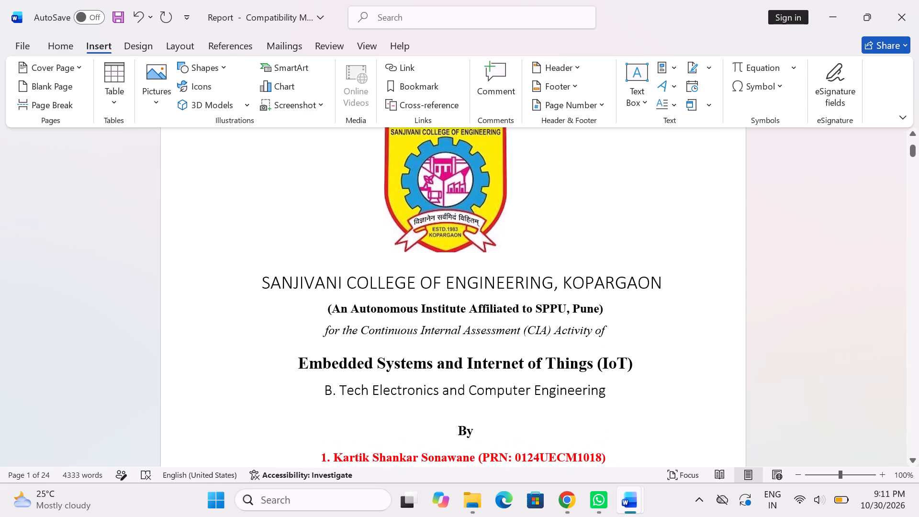
scroll(479, 262, "up", 1)
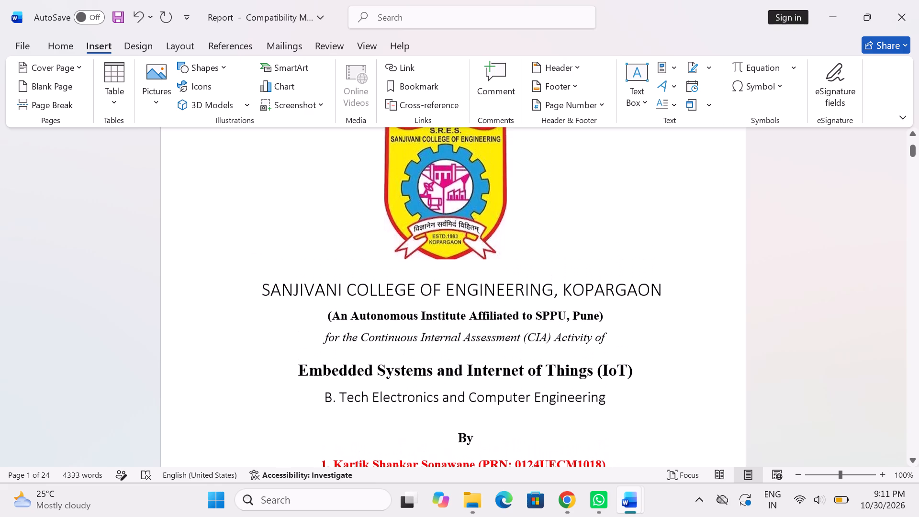
scroll(479, 262, "up", 2)
scroll(479, 262, "down", 1)
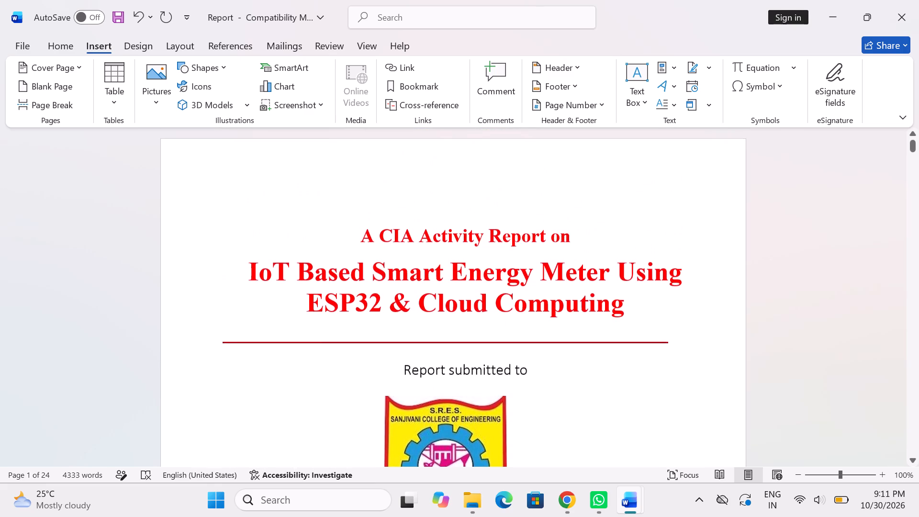
scroll(479, 262, "down", 2)
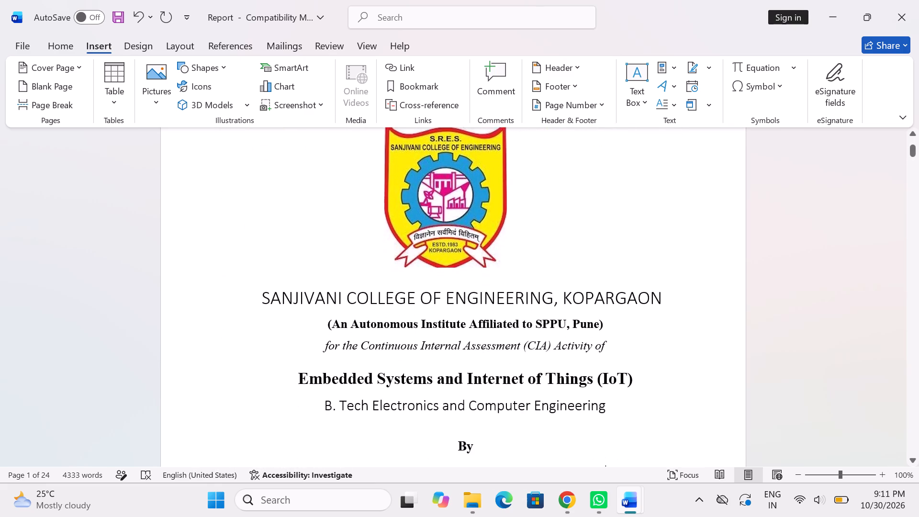
scroll(479, 262, "down", 1)
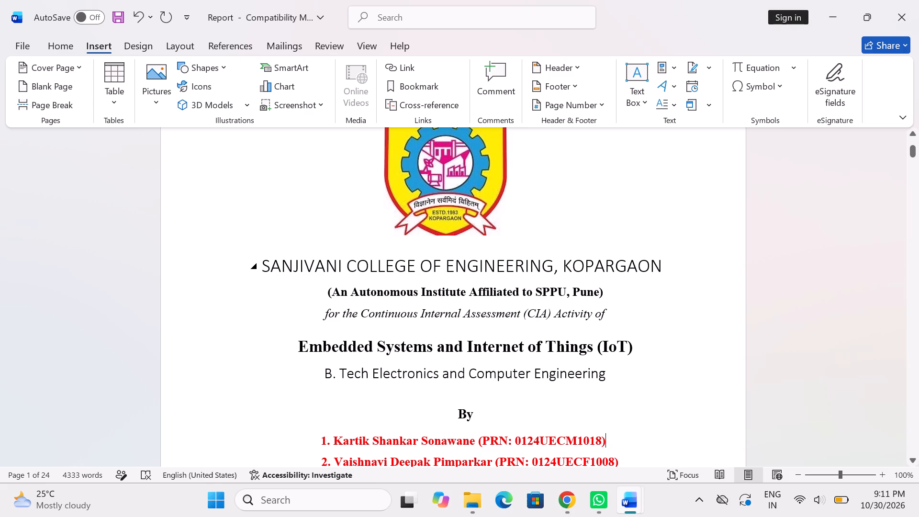
scroll(479, 262, "up", 1)
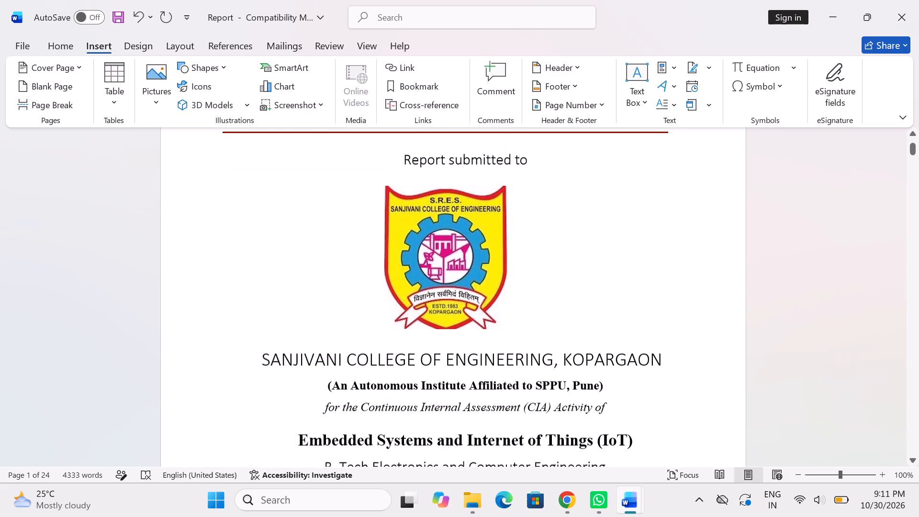
scroll(479, 262, "up", 1)
scroll(479, 262, "down", 1)
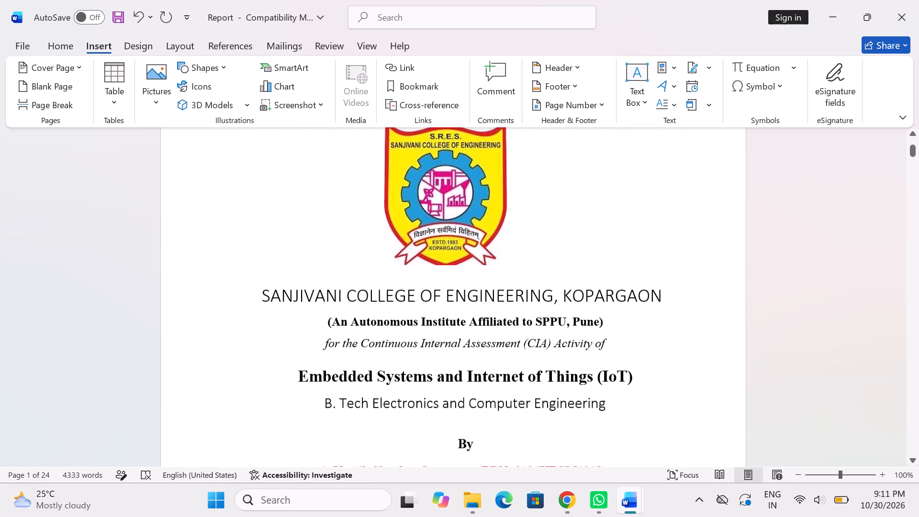
scroll(479, 262, "down", 1)
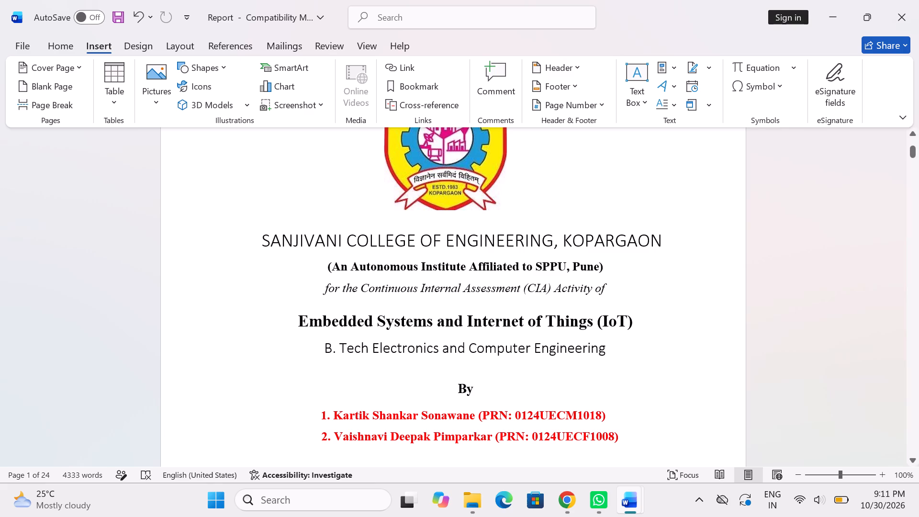
scroll(381, 376, "down", 2)
scroll(381, 376, "up", 1)
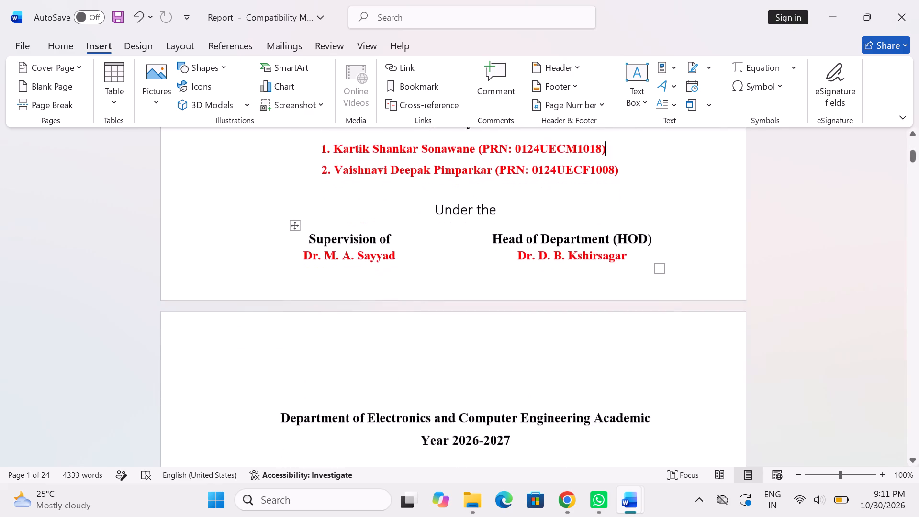
scroll(381, 376, "up", 3)
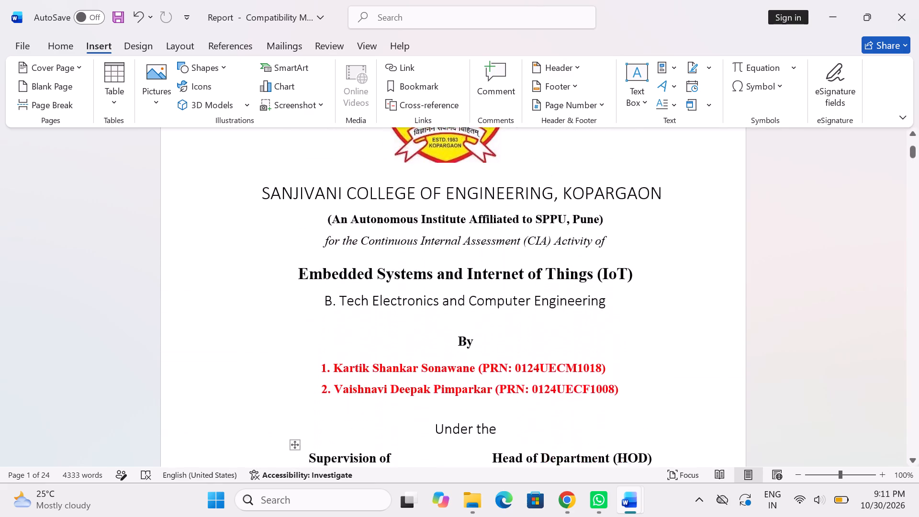
scroll(381, 376, "up", 2)
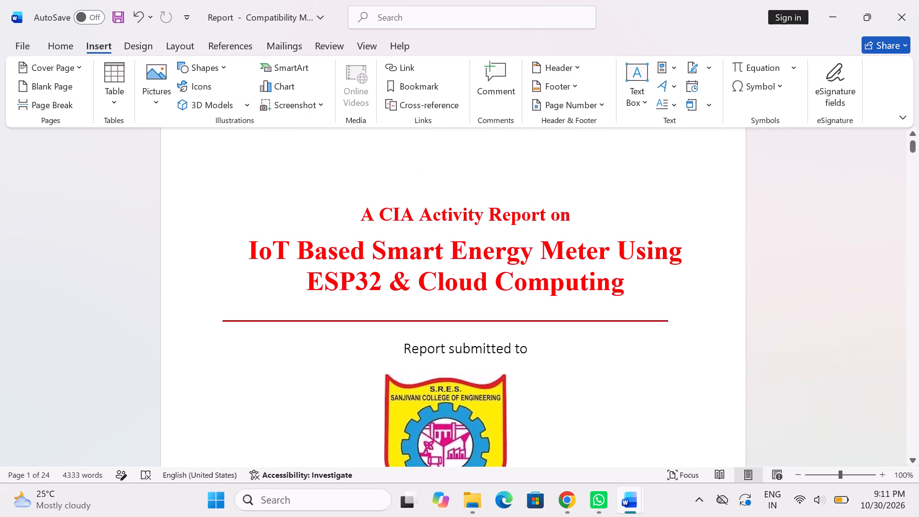
Reduce the cover page's project title, IoT Based Smart Energy Meter Using ESP32 & Cloud Computing, to font size 26.
scroll(258, 238, "down", 4)
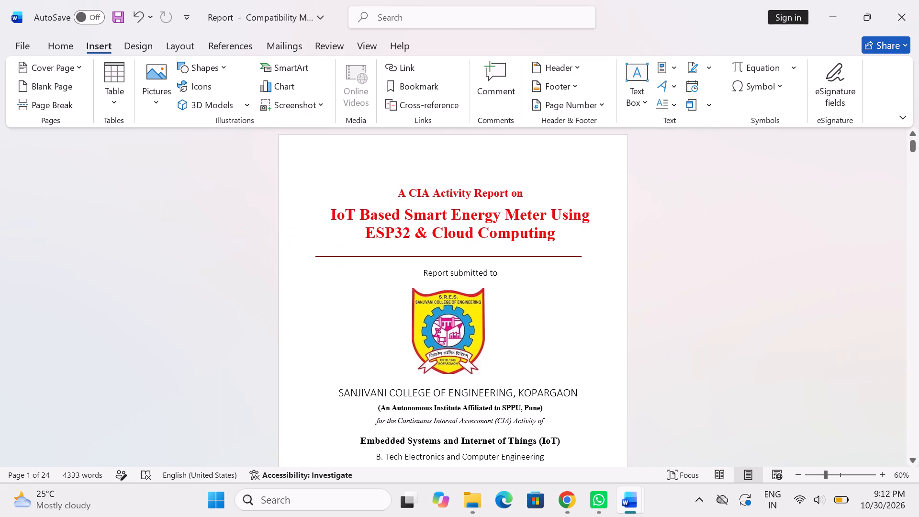
scroll(335, 202, "up", 1, "ctrl")
left_click(306, 217)
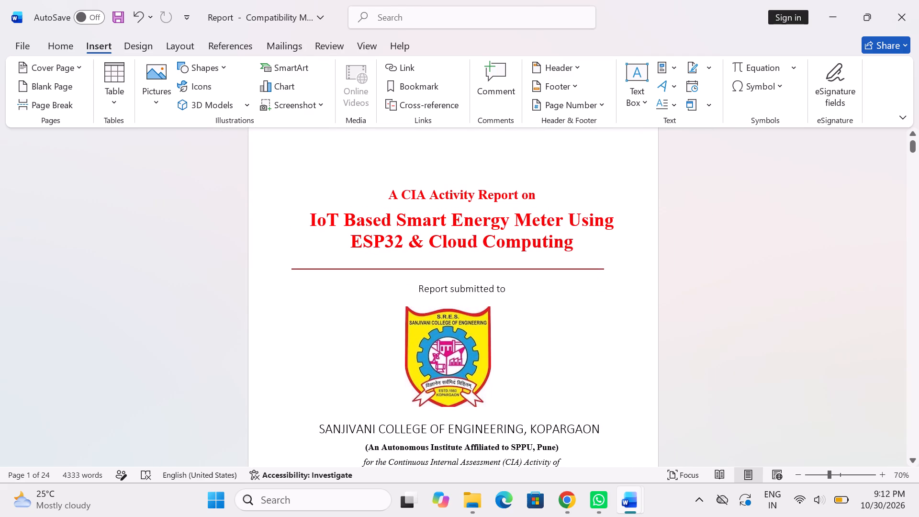
left_click_drag(311, 219, 571, 250)
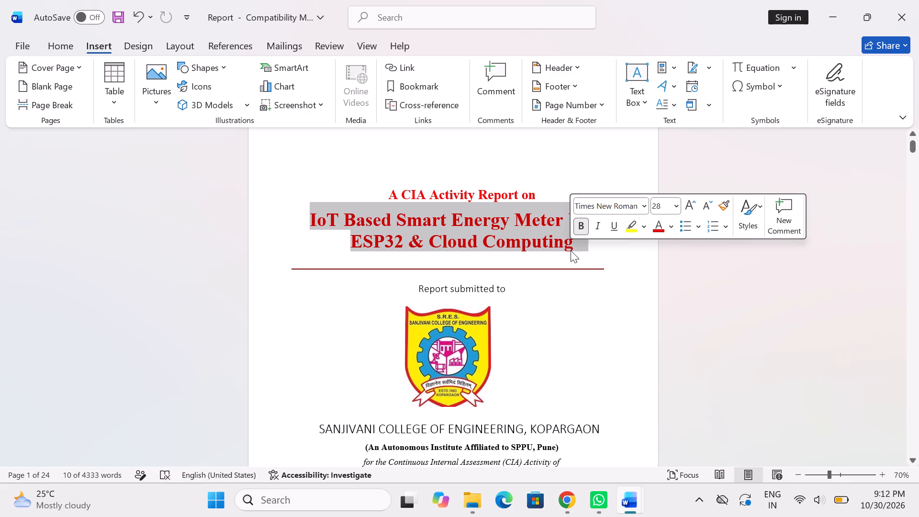
left_click(689, 207)
left_click(705, 207)
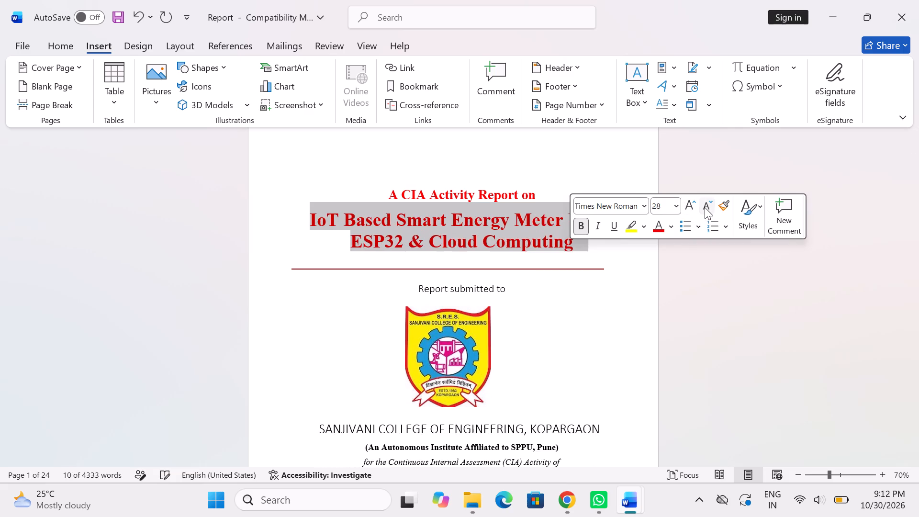
left_click(705, 207)
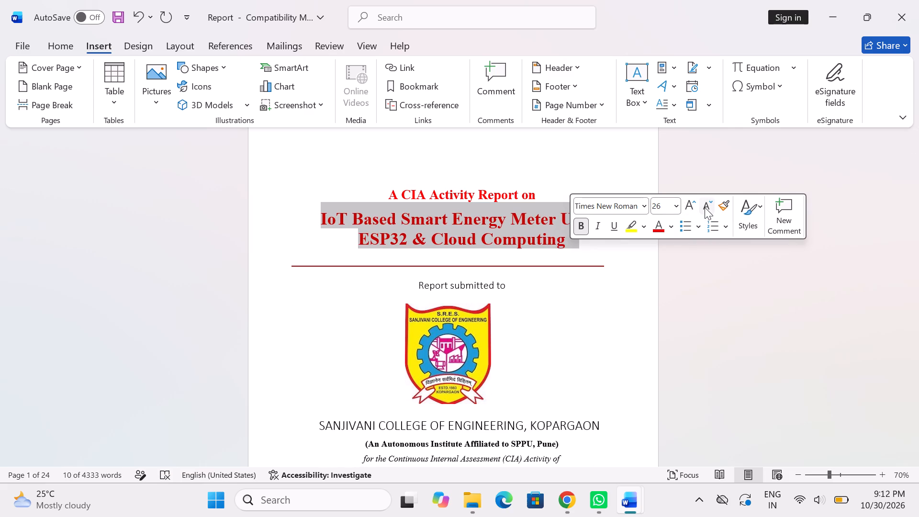
left_click(696, 290)
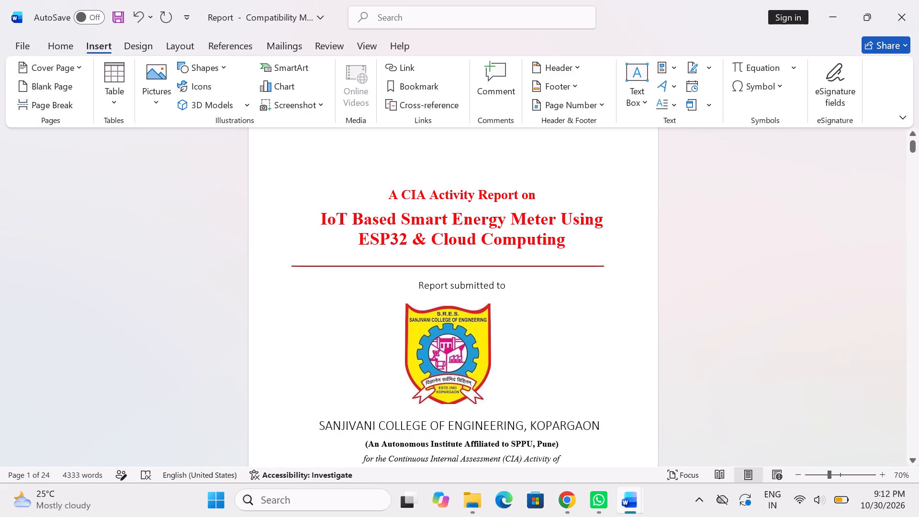
Check the cover page's vertical spacing from the title down to the supervisor and Head of Department lines.
scroll(559, 324, "down", 2)
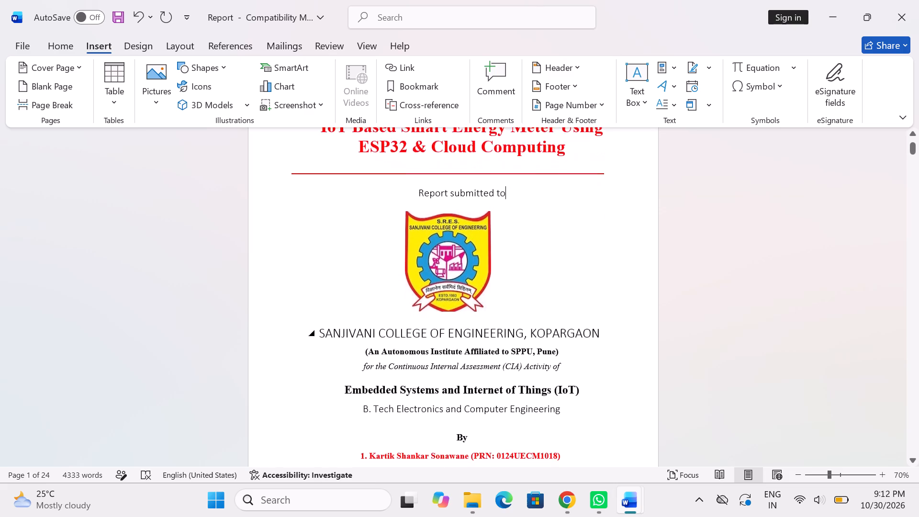
scroll(559, 324, "down", 3)
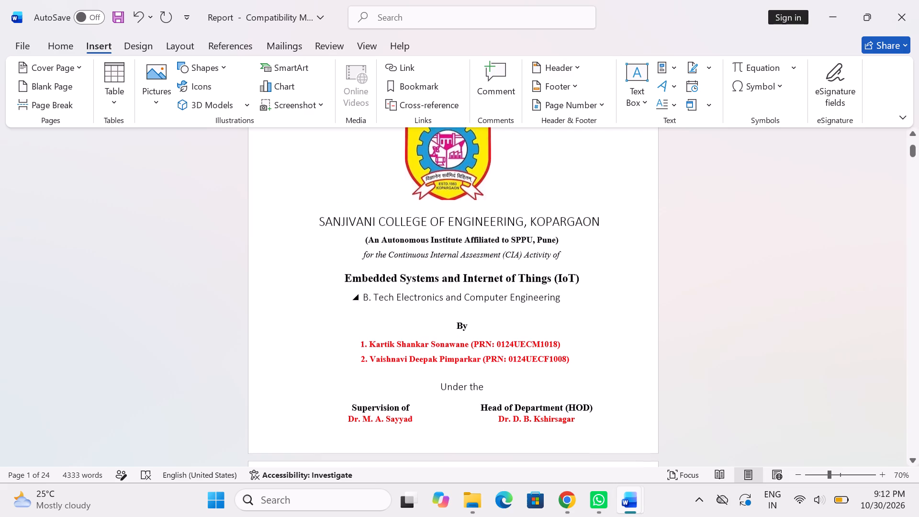
scroll(418, 296, "up", 1)
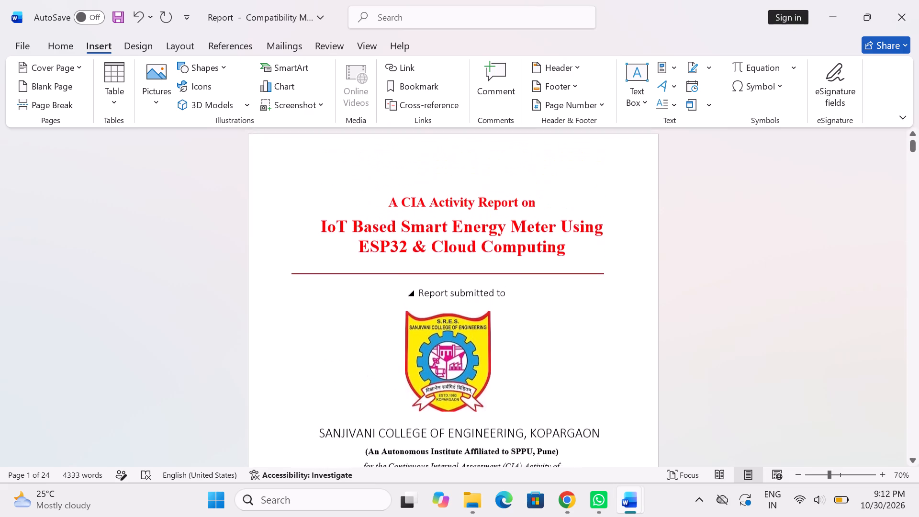
scroll(418, 296, "down", 1)
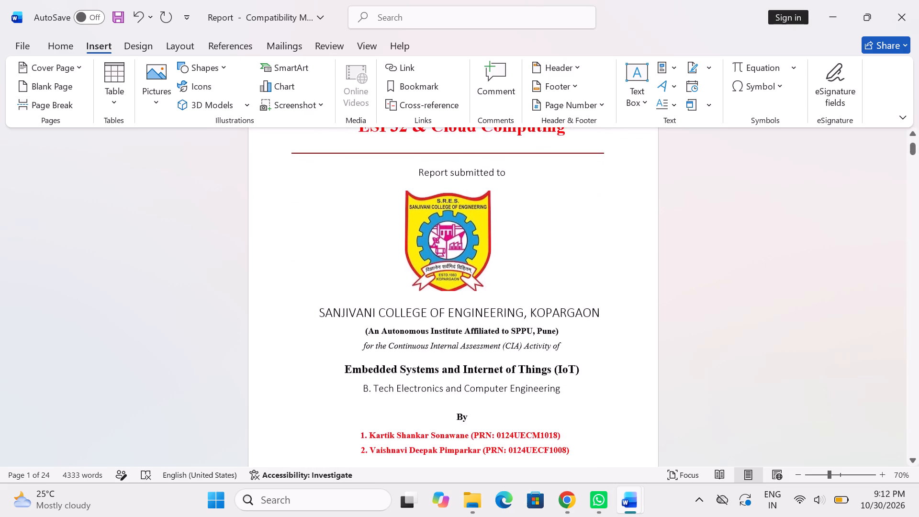
scroll(418, 296, "down", 1)
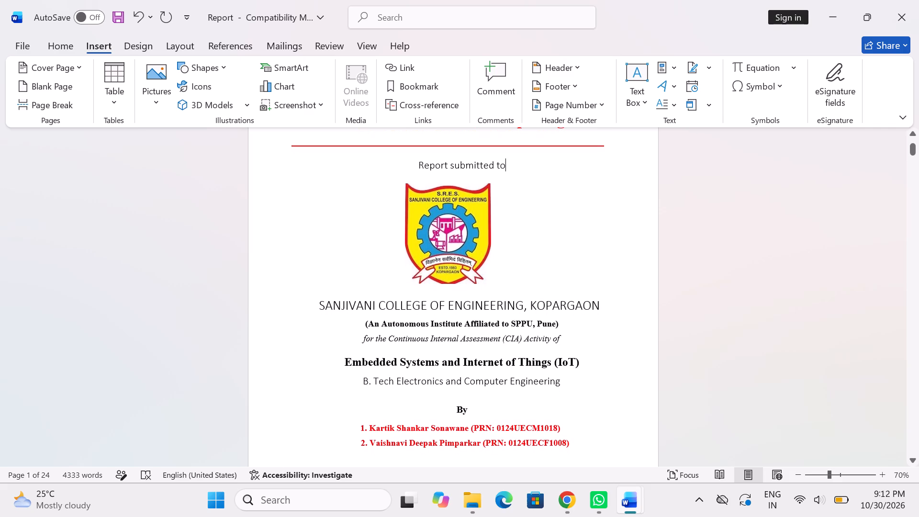
scroll(418, 296, "down", 1)
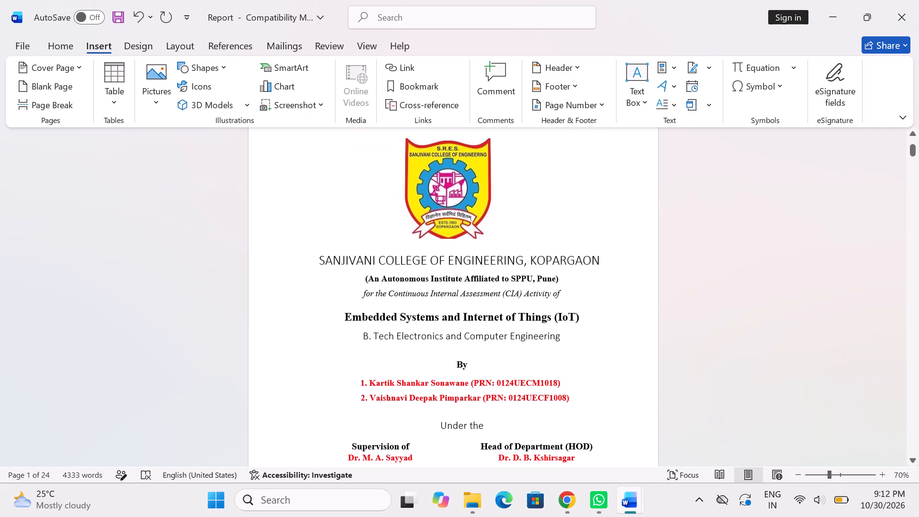
scroll(418, 296, "down", 3)
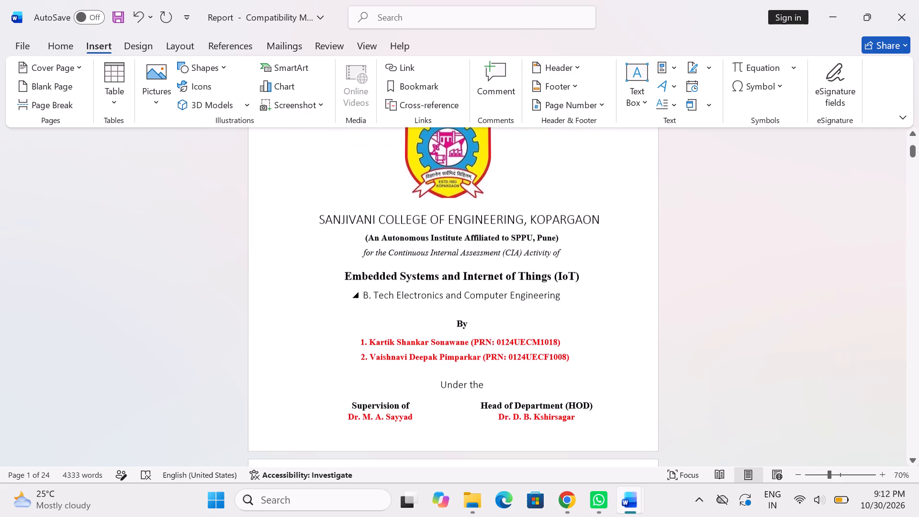
scroll(418, 296, "down", 2)
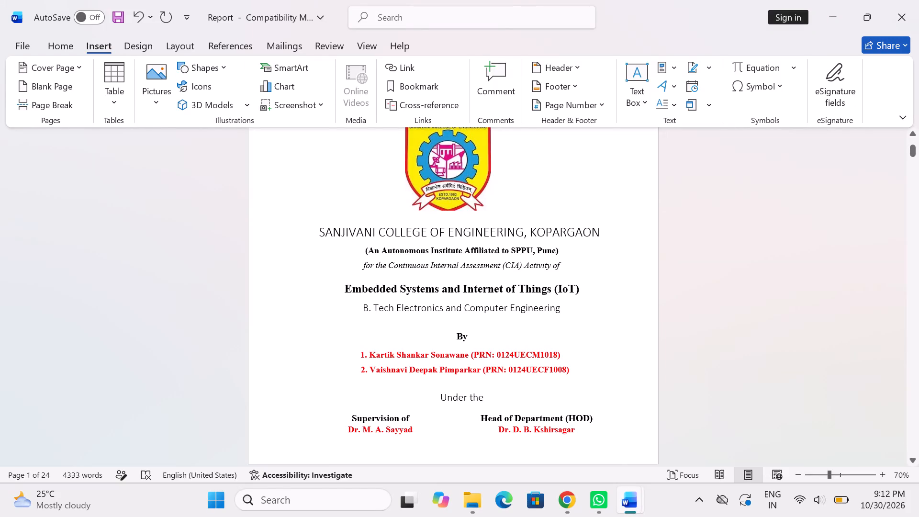
Set line spacing to 1.0 for the cover page lines from Embedded Systems and Internet of Things (IoT) through the second student.
left_click_drag(345, 294, 572, 374)
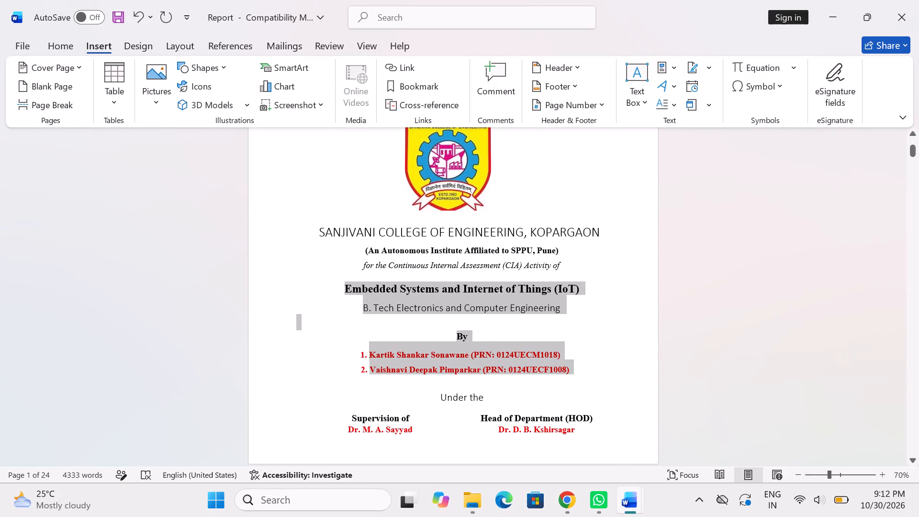
left_click_drag(572, 374, 573, 375)
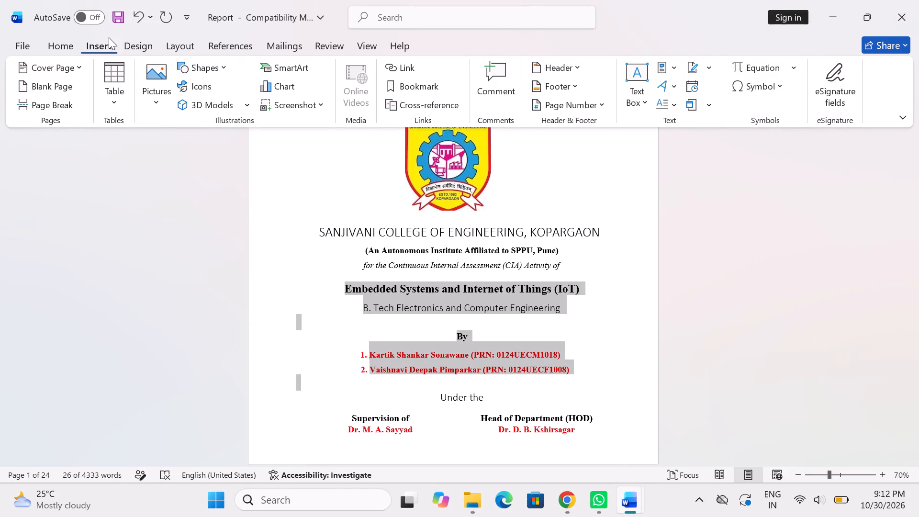
left_click(62, 42)
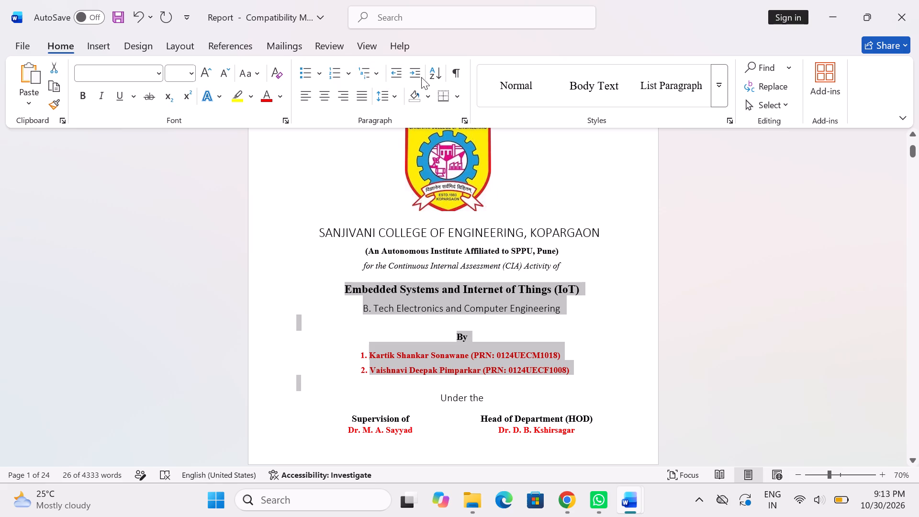
left_click(395, 94)
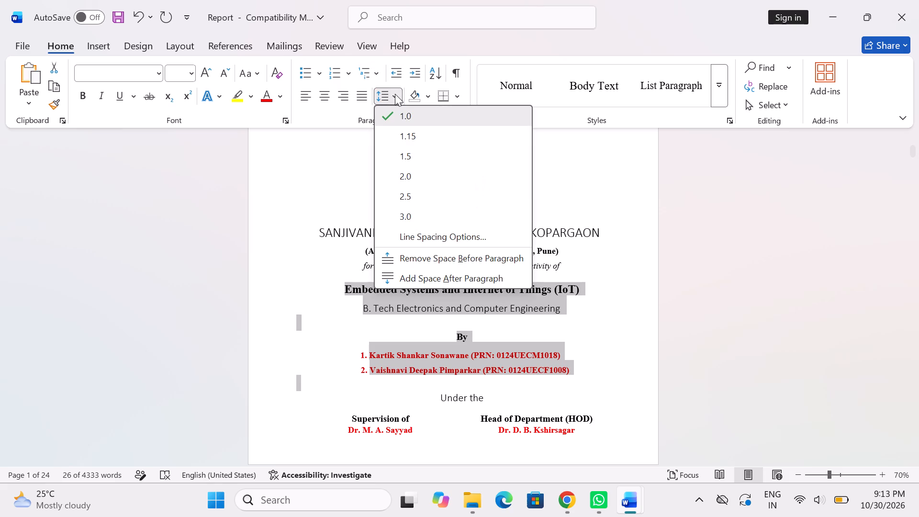
left_click(401, 117)
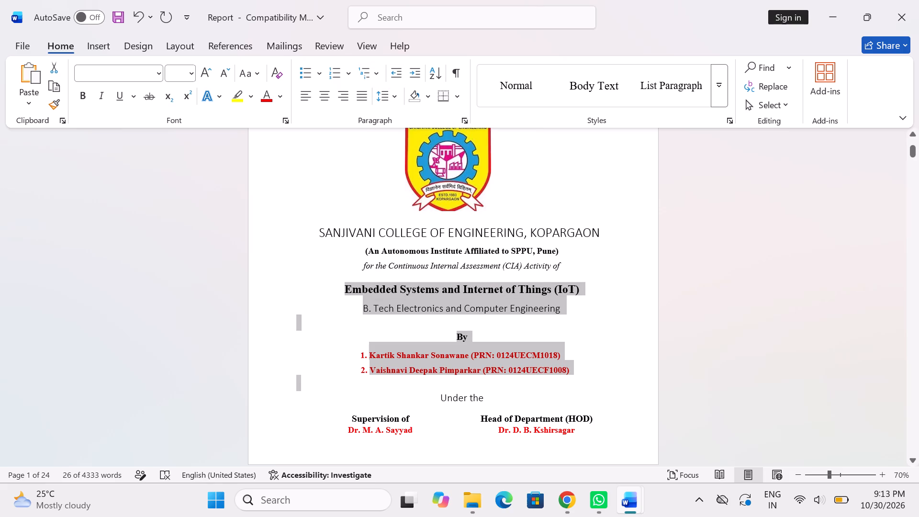
left_click(705, 265)
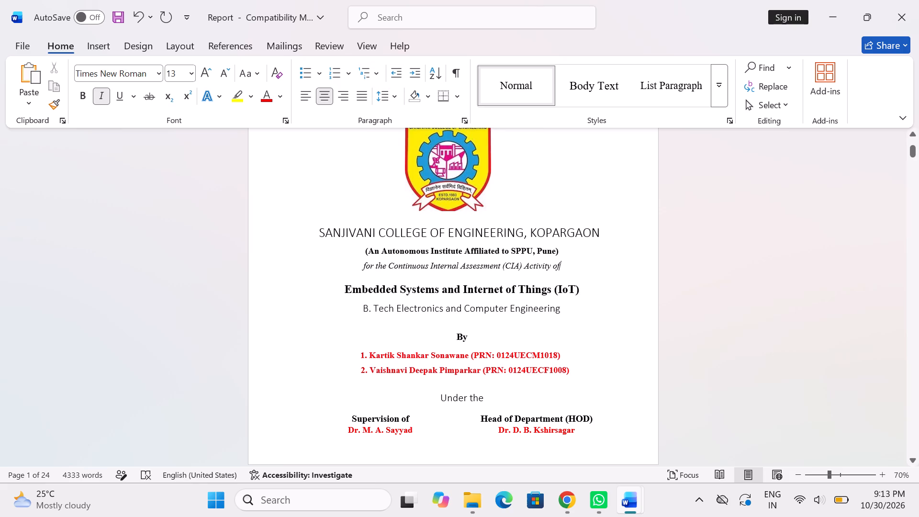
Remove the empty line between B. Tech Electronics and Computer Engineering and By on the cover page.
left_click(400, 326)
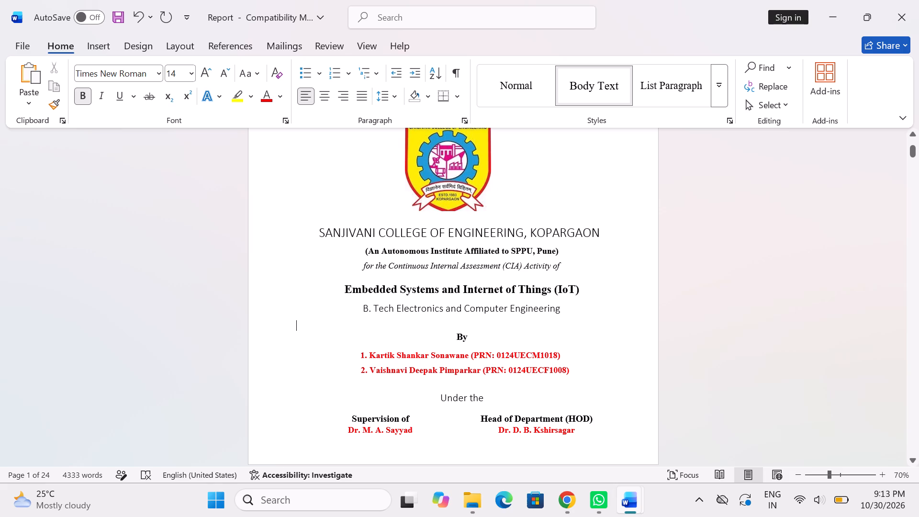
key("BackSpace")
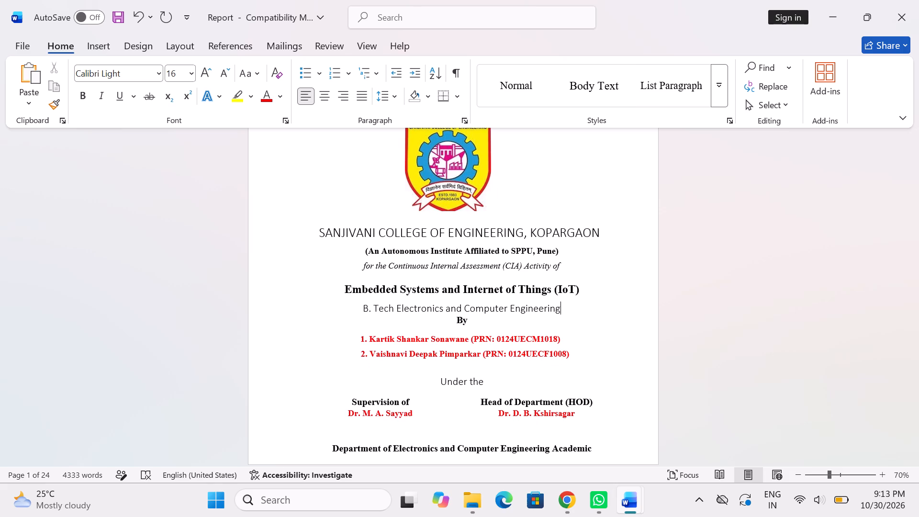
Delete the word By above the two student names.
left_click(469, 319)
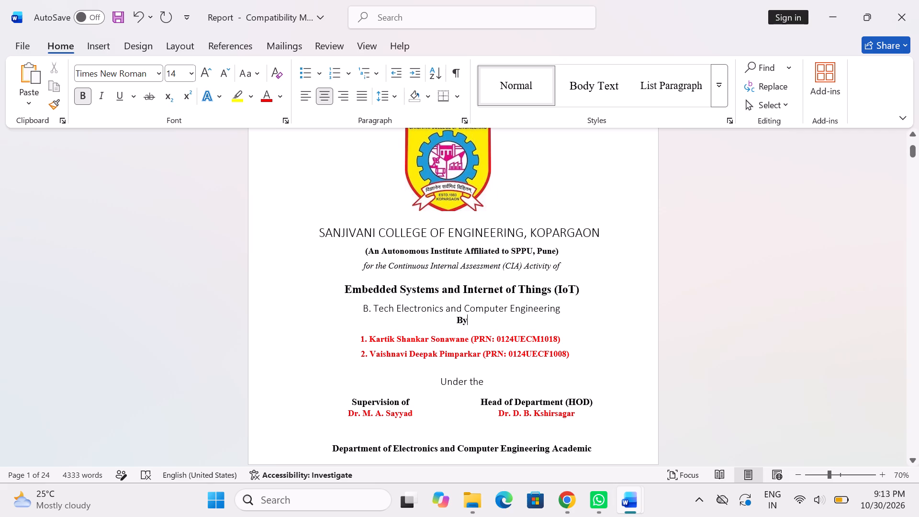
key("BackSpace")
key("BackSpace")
Check the cover page's spacing around the student list, the overflow onto page two, and the area up to the title.
left_click(340, 339)
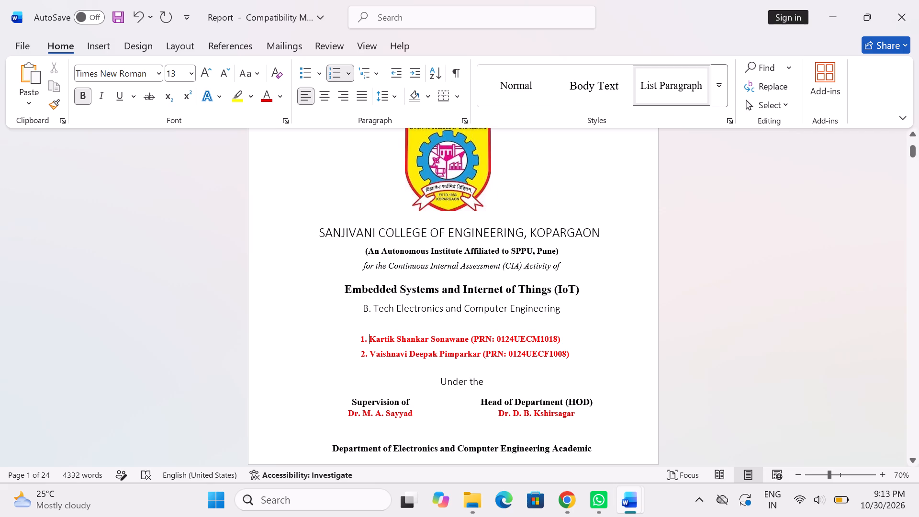
left_click(442, 329)
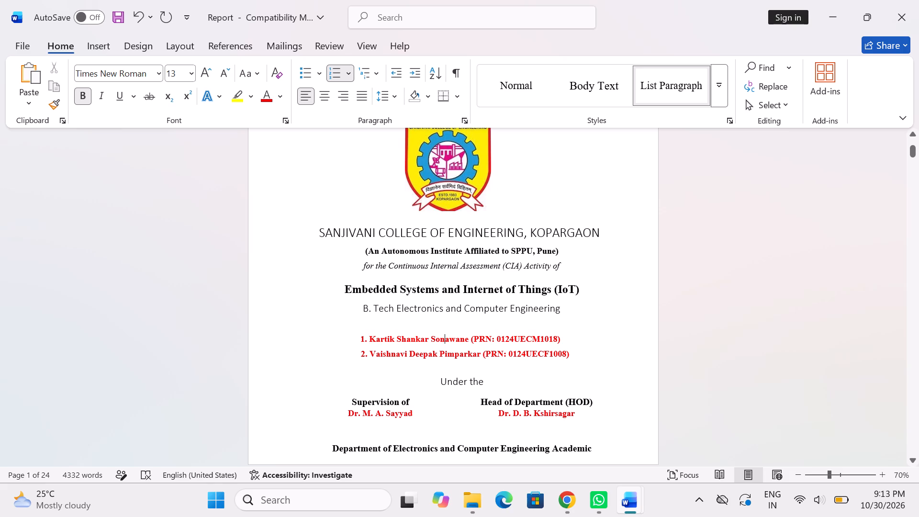
left_click(353, 337)
left_click(460, 324)
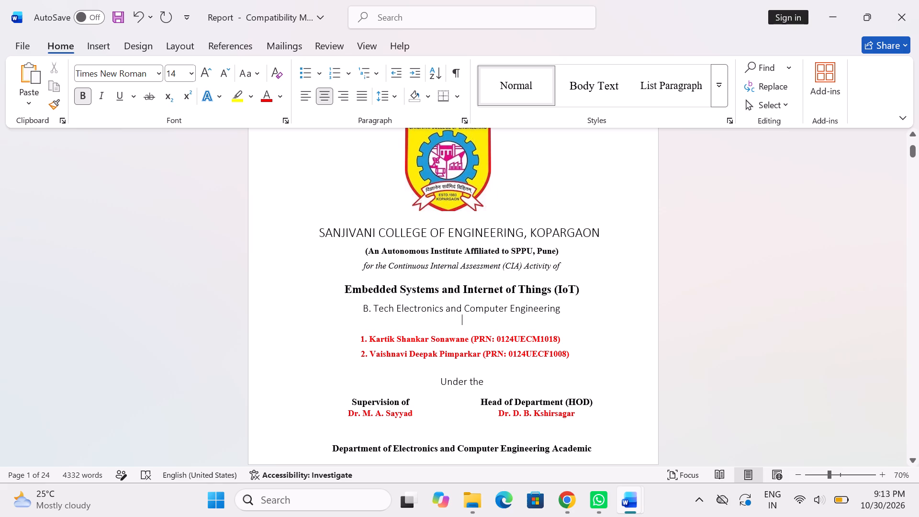
scroll(458, 382, "down", 4)
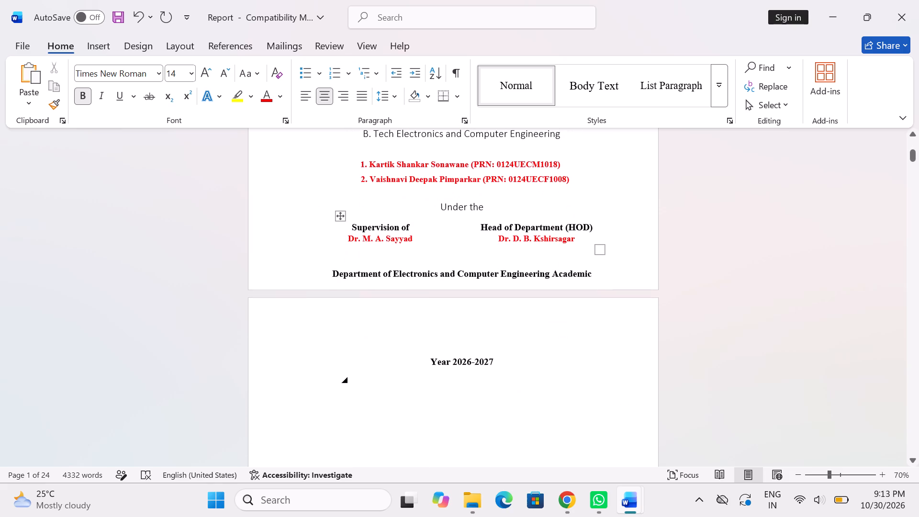
scroll(458, 382, "up", 3)
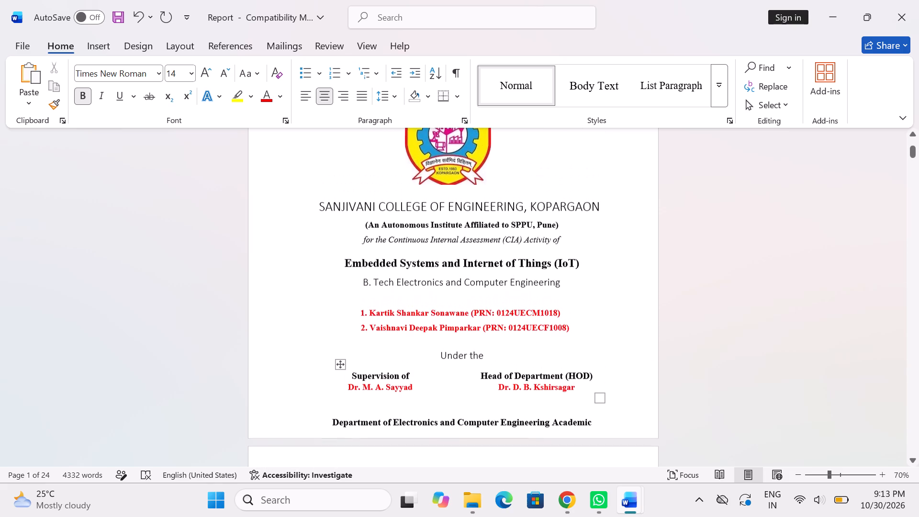
scroll(458, 382, "up", 3)
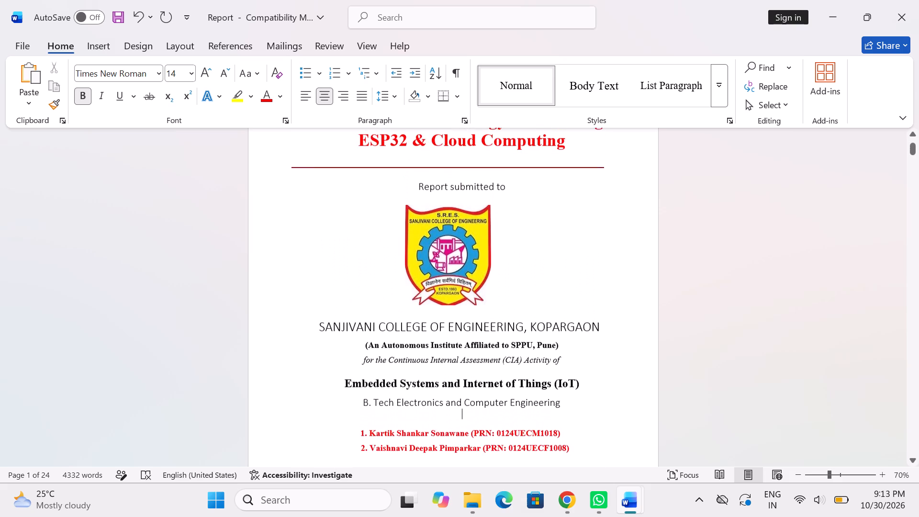
scroll(458, 382, "up", 2)
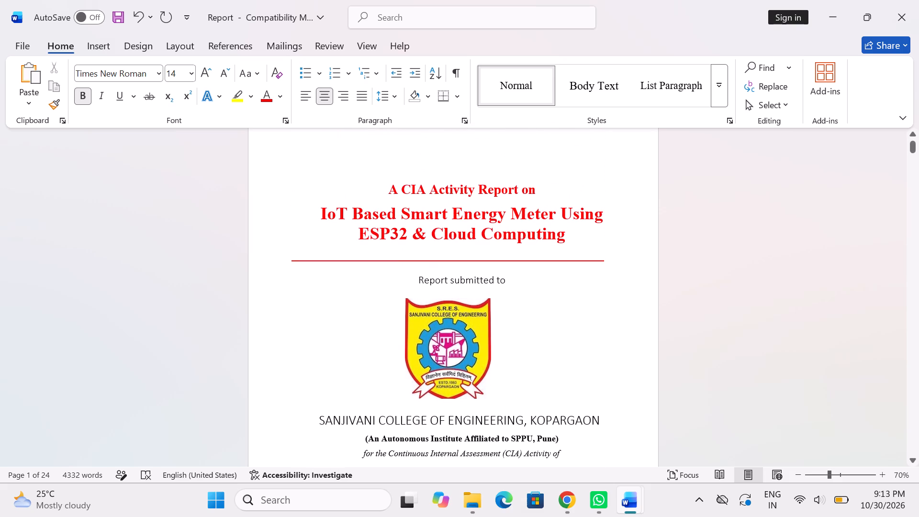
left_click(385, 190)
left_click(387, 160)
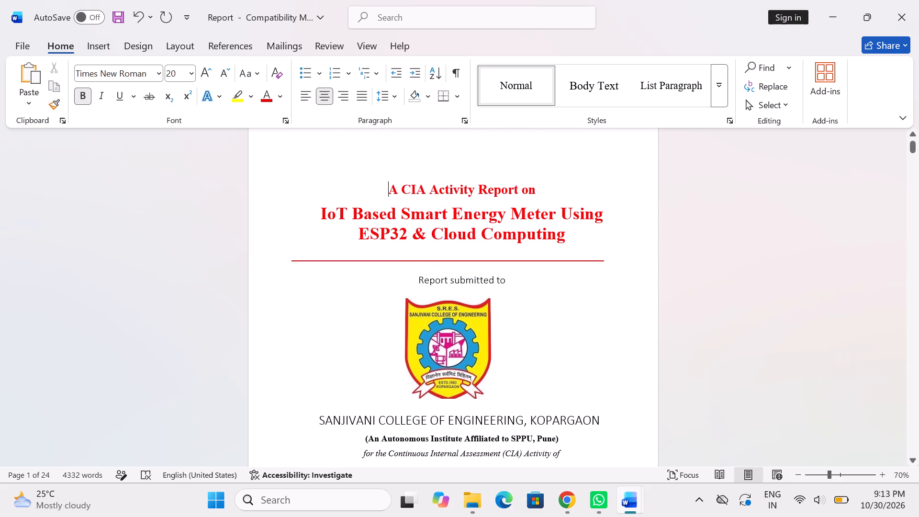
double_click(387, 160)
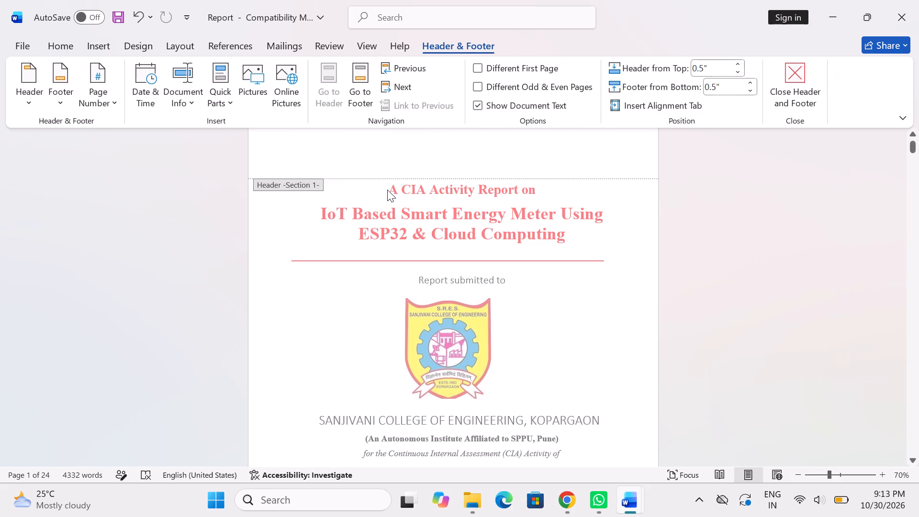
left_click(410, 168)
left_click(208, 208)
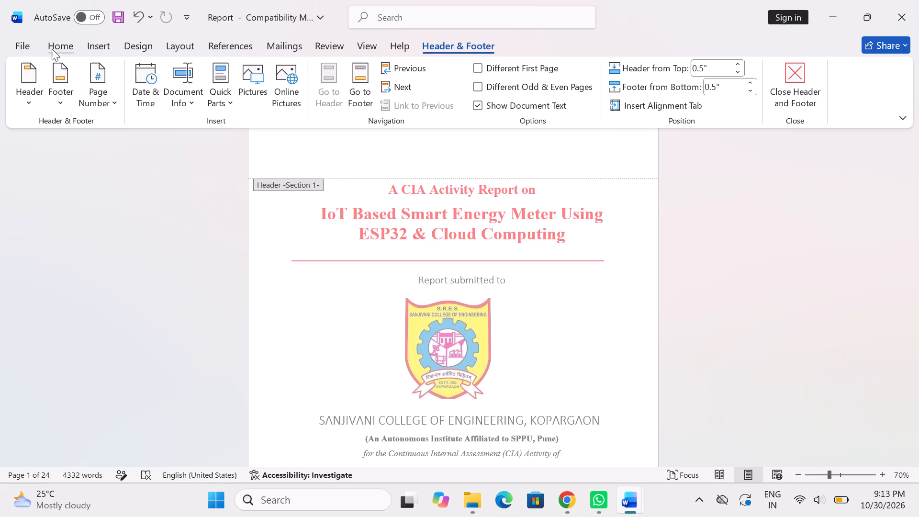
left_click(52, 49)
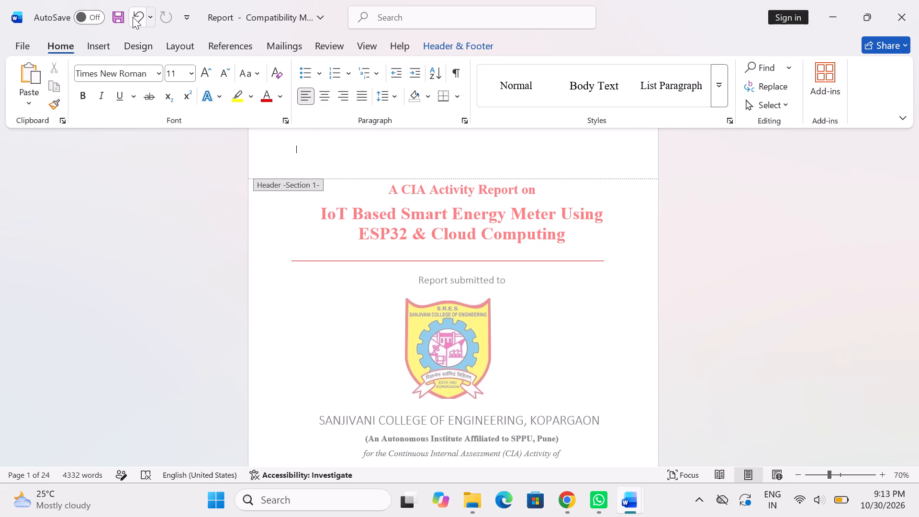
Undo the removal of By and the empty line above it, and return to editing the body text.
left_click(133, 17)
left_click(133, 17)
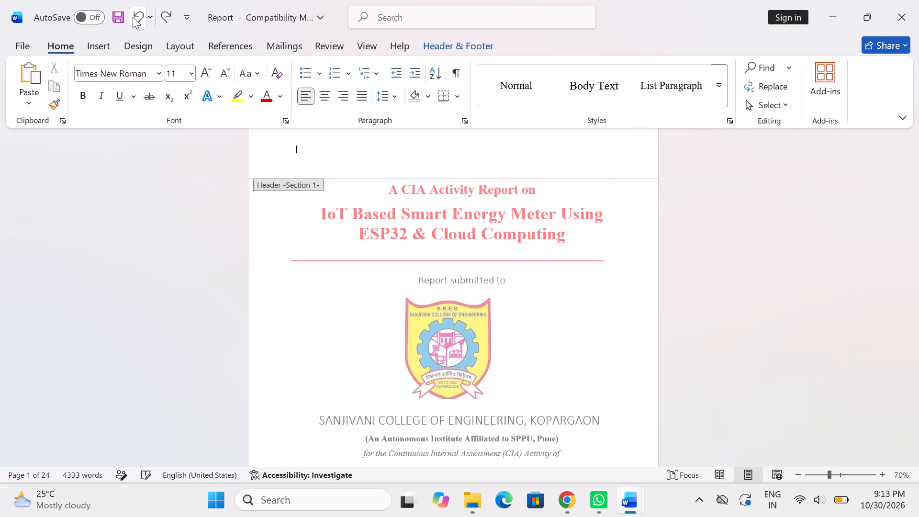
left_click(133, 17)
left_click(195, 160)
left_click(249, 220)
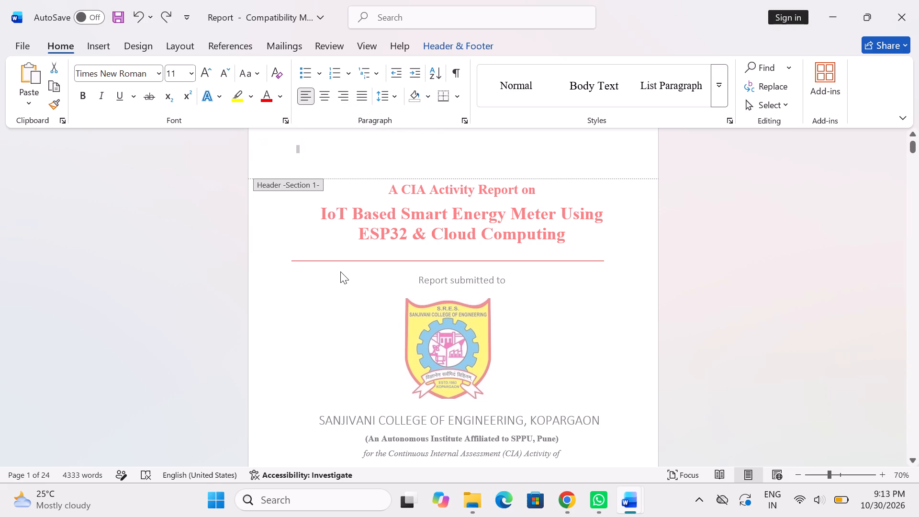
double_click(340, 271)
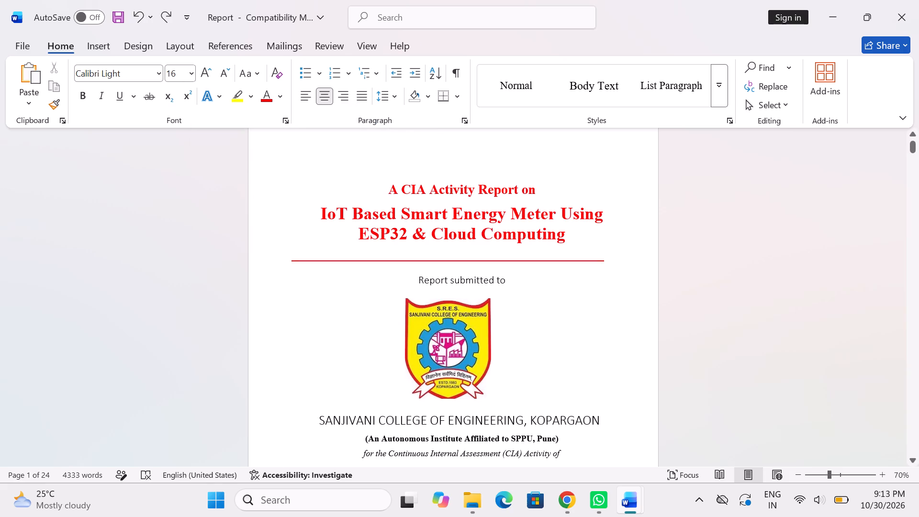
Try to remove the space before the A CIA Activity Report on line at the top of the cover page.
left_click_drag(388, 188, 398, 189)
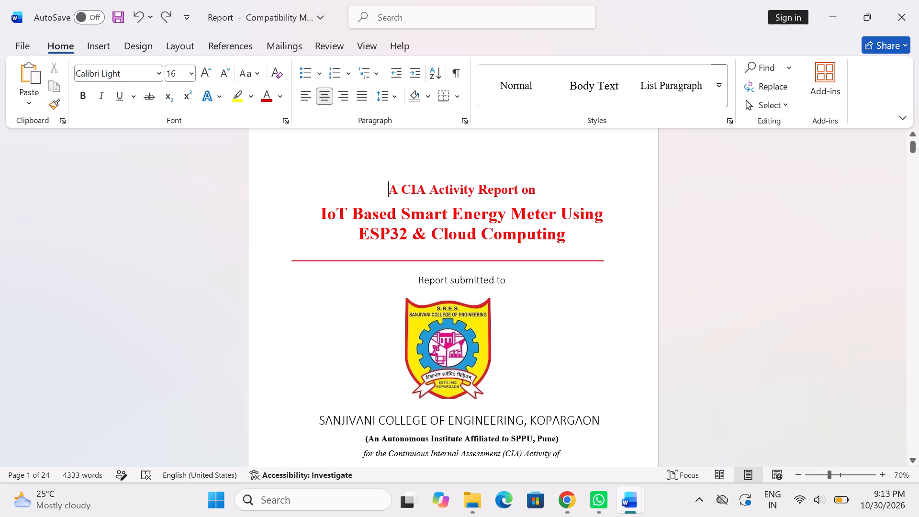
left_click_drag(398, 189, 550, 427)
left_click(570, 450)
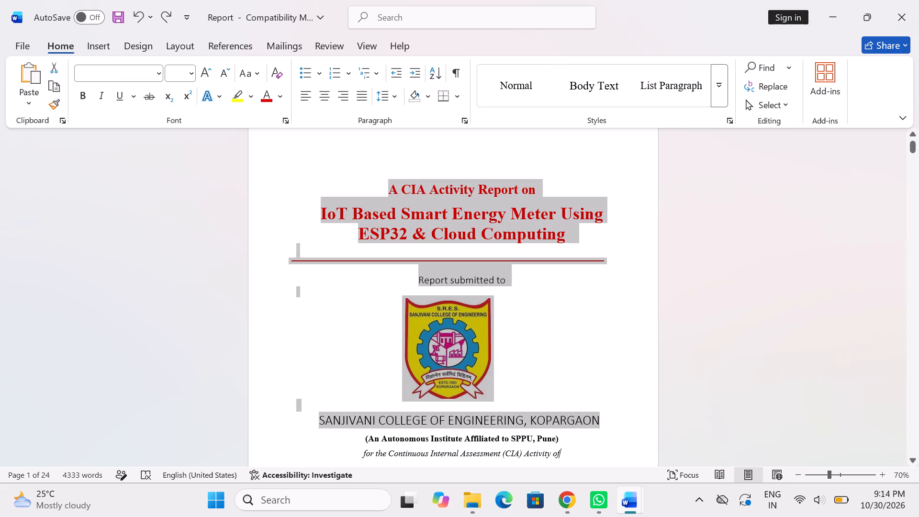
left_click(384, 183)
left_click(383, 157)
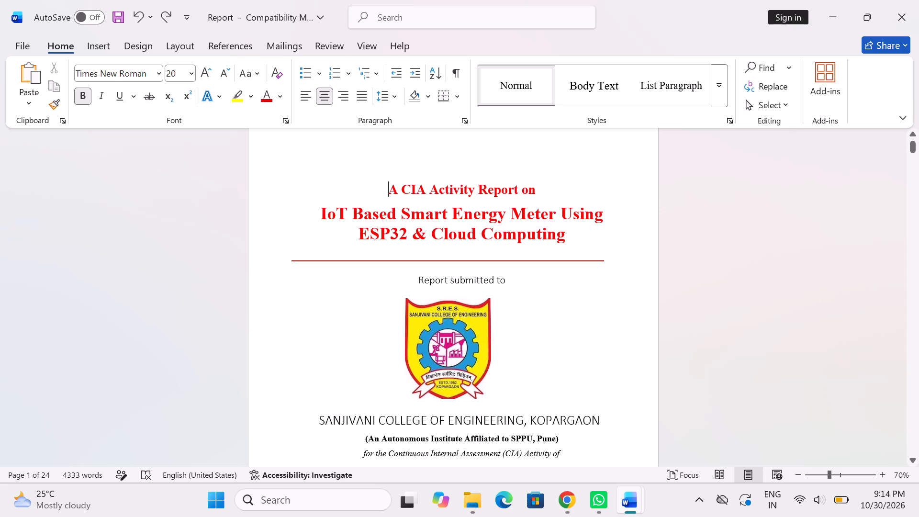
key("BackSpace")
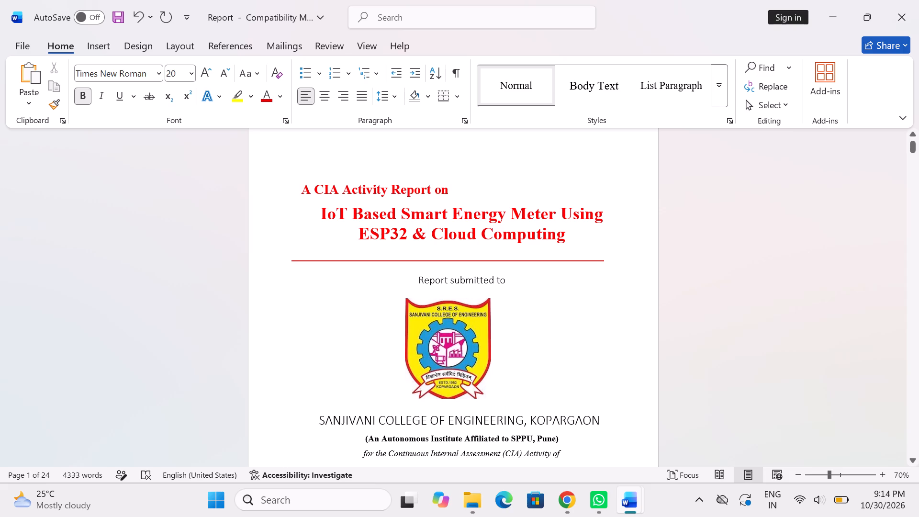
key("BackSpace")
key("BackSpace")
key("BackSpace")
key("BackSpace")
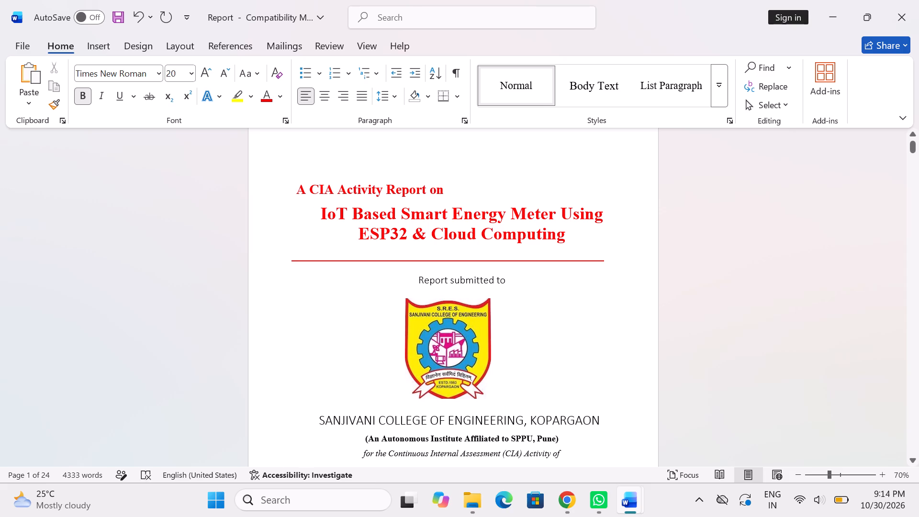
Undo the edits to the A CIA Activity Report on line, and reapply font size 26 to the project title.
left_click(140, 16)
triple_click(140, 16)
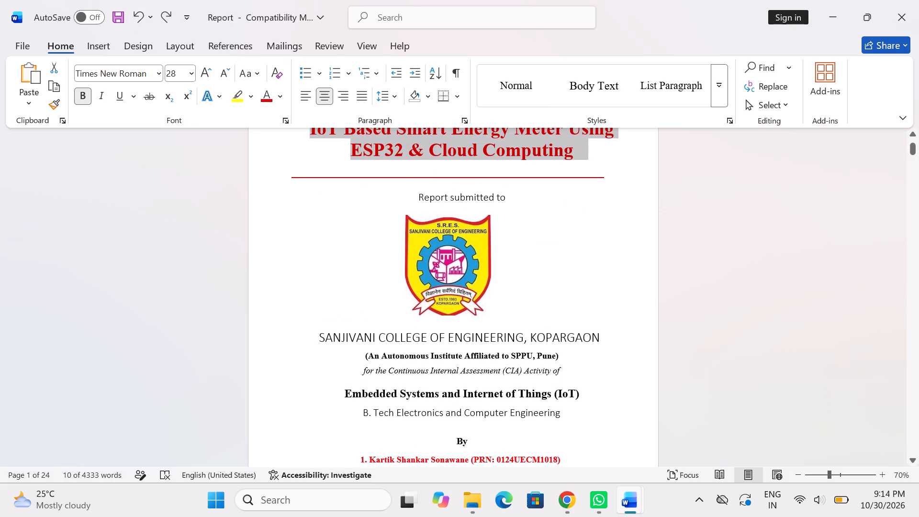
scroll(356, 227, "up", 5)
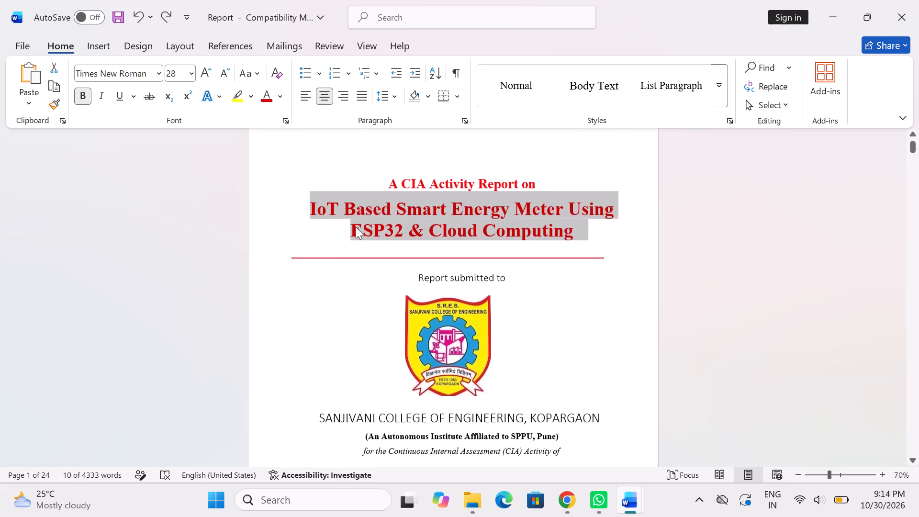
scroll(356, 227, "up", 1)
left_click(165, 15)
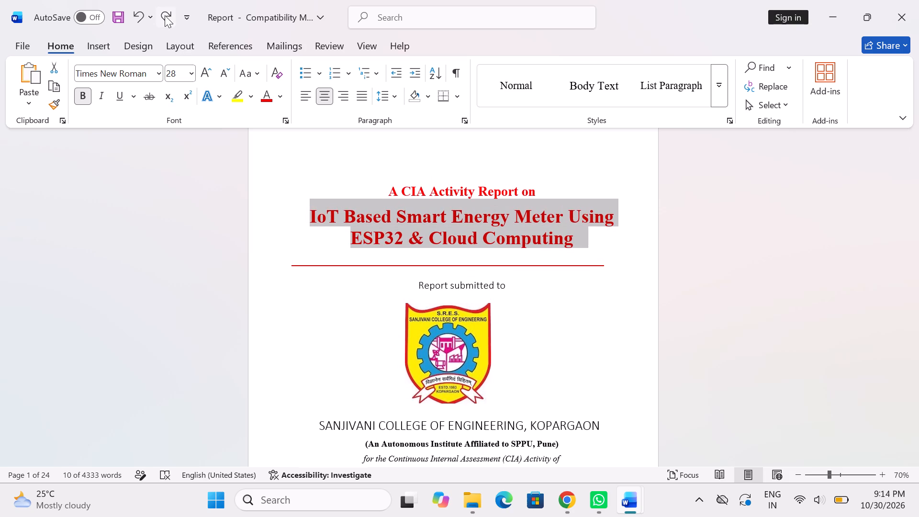
Delete the Report submitted to line and its paragraph between the title's horizontal rule and the college logo.
scroll(310, 215, "down", 7)
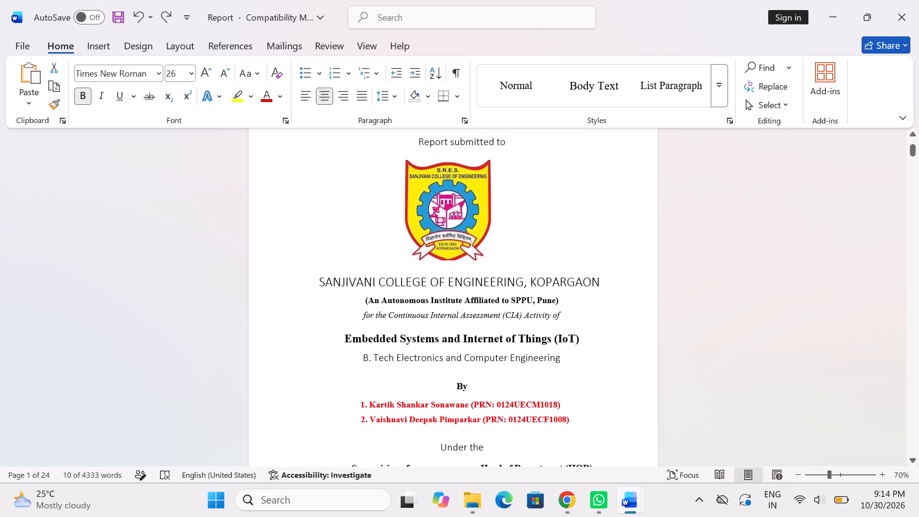
scroll(310, 215, "down", 2)
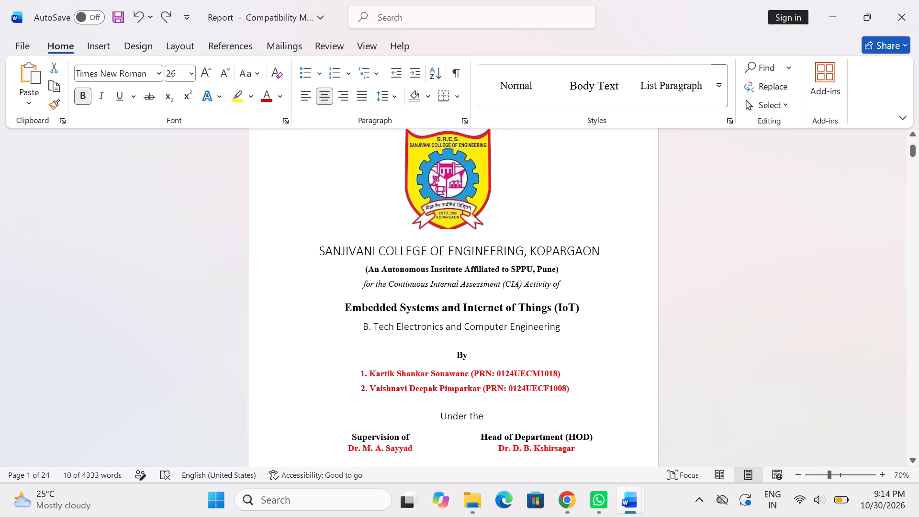
scroll(425, 194, "up", 2)
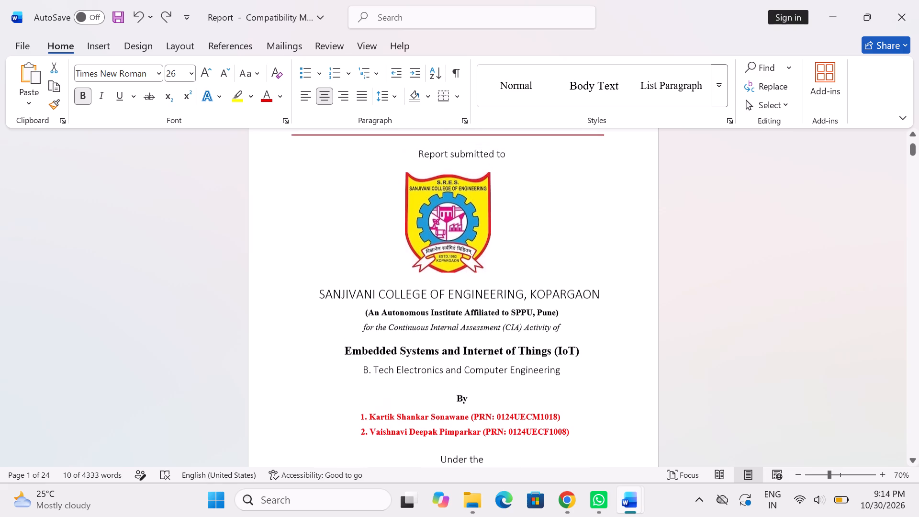
scroll(425, 194, "up", 2)
scroll(425, 194, "down", 1)
scroll(425, 194, "up", 1)
left_click(510, 219)
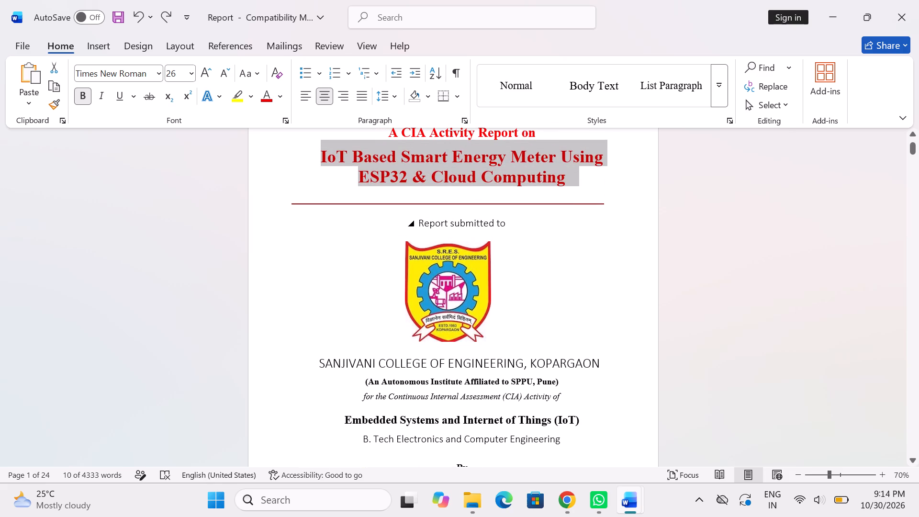
key("BackSpace")
key("BackSpace")
key("BackSpace")
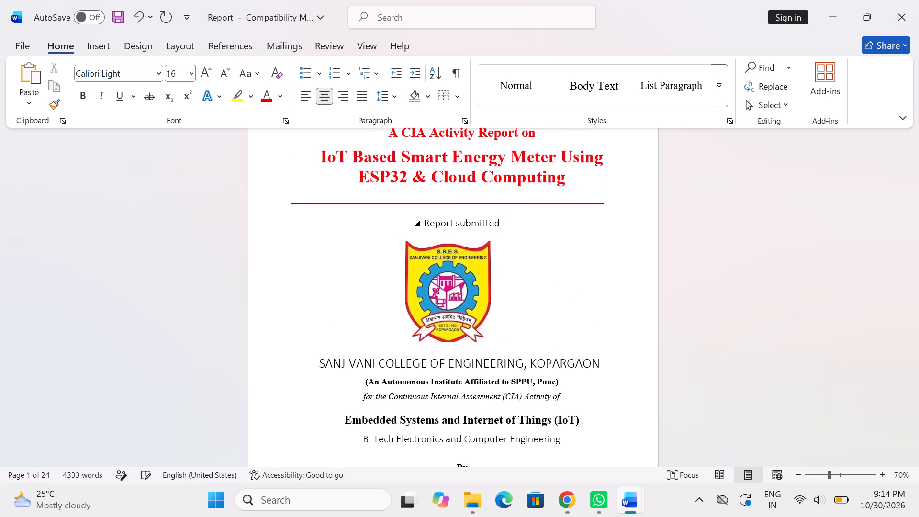
key("BackSpace")
key("BackSpace")
key("BackSpace")
key("BackSpace")
key("BackSpace")
key("BackSpace")
key("BackSpace")
key("BackSpace")
key("BackSpace")
key("BackSpace")
key("BackSpace")
key("BackSpace")
key("BackSpace")
key("BackSpace")
key("BackSpace")
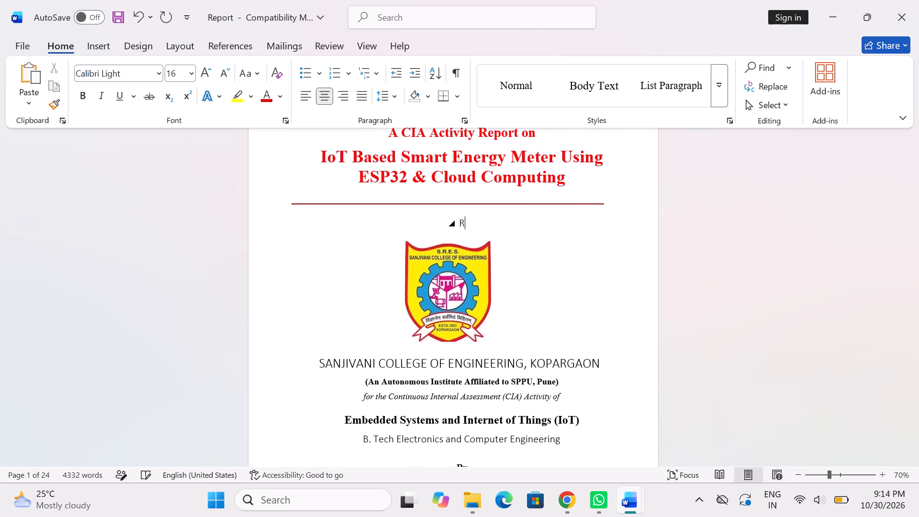
key("BackSpace")
key("BackSpace")
key("BackSpace")
key("BackSpace")
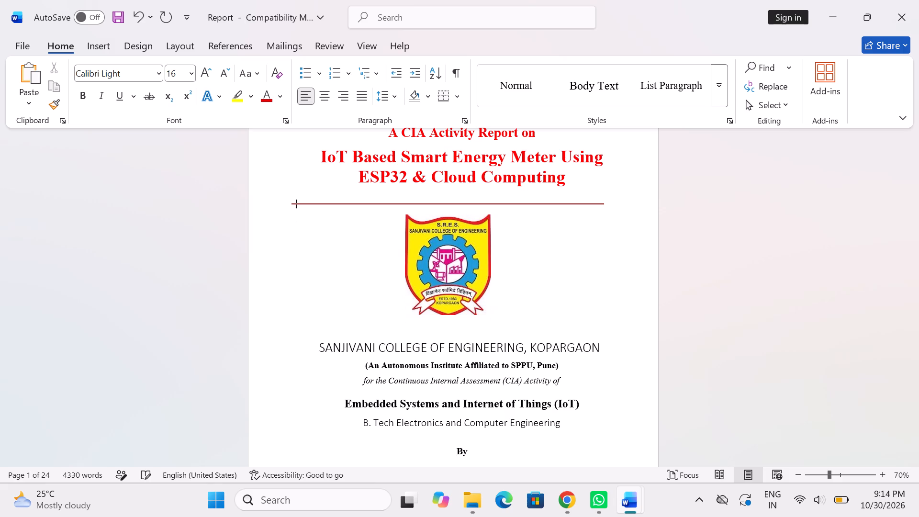
Extend the Under the line beneath the student names on the cover page to read Under the Guidance.
scroll(510, 219, "down", 1)
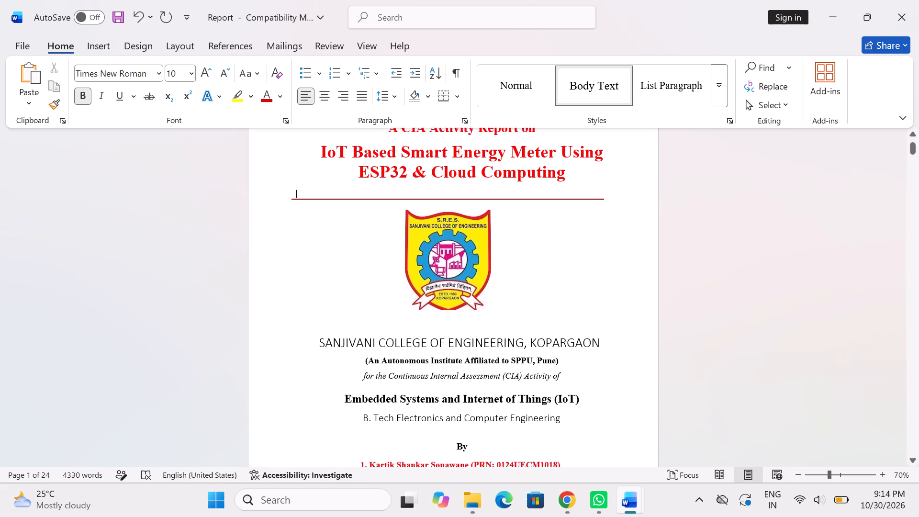
scroll(510, 219, "down", 3)
scroll(510, 219, "up", 7)
scroll(510, 219, "down", 3)
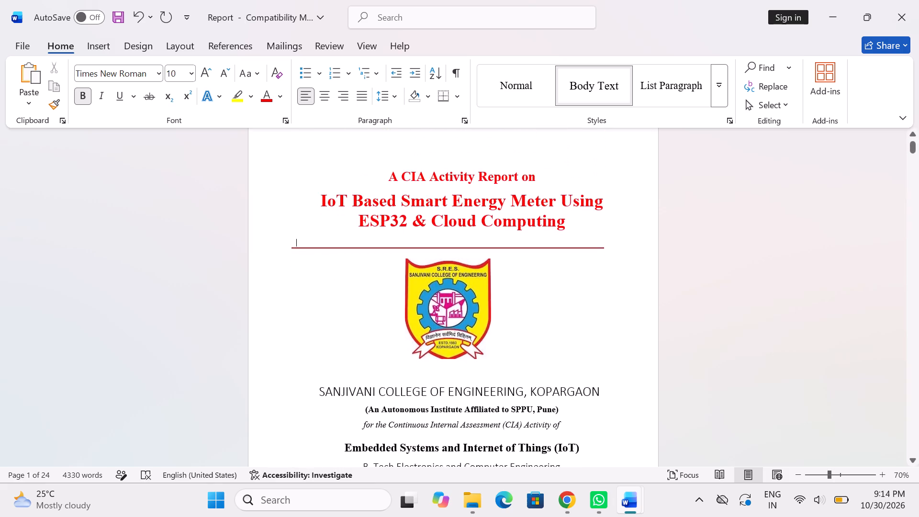
scroll(510, 219, "down", 7)
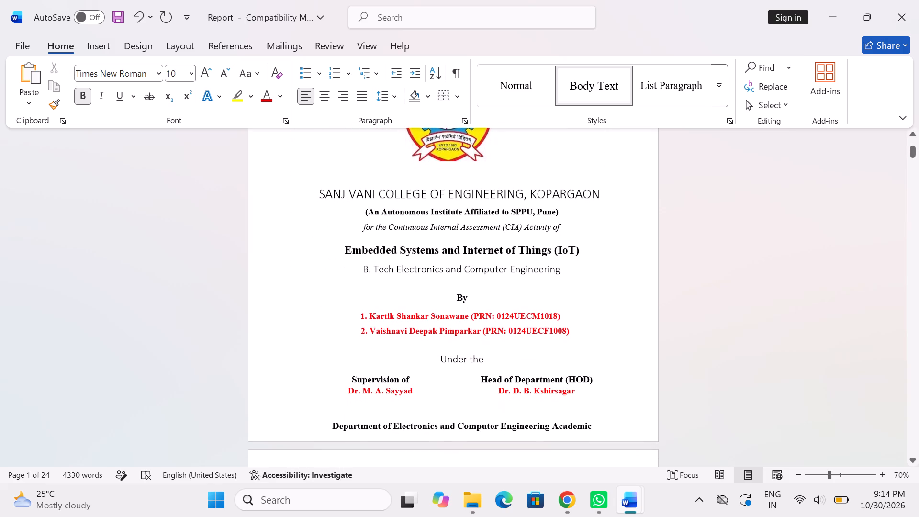
scroll(510, 219, "up", 1)
scroll(510, 219, "down", 4)
scroll(510, 219, "up", 1)
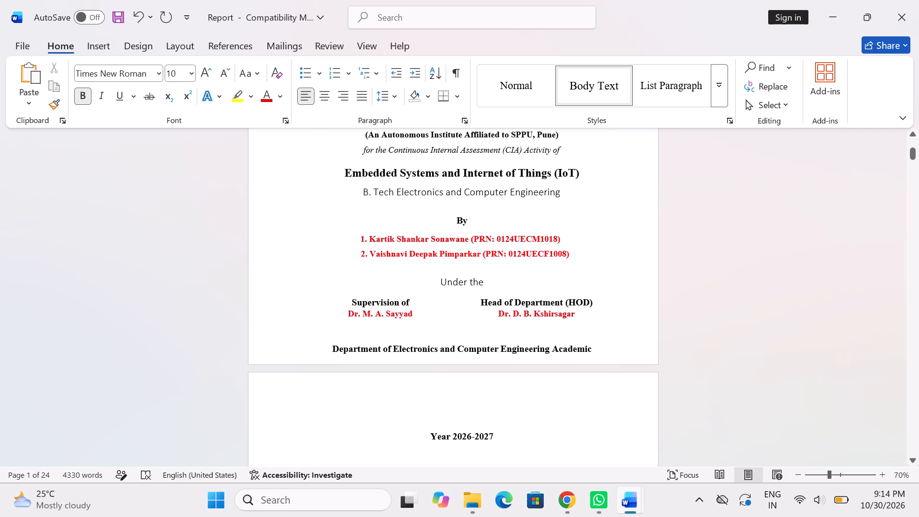
scroll(510, 219, "up", 4)
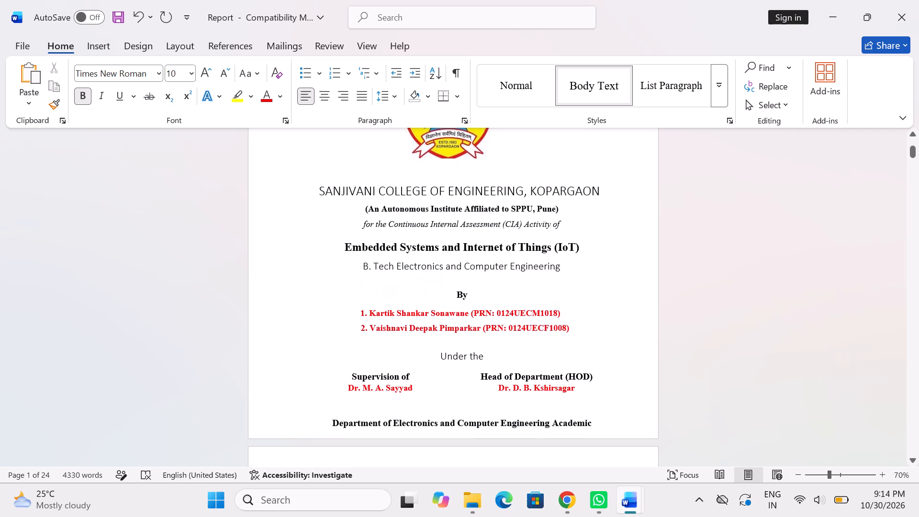
left_click(499, 352)
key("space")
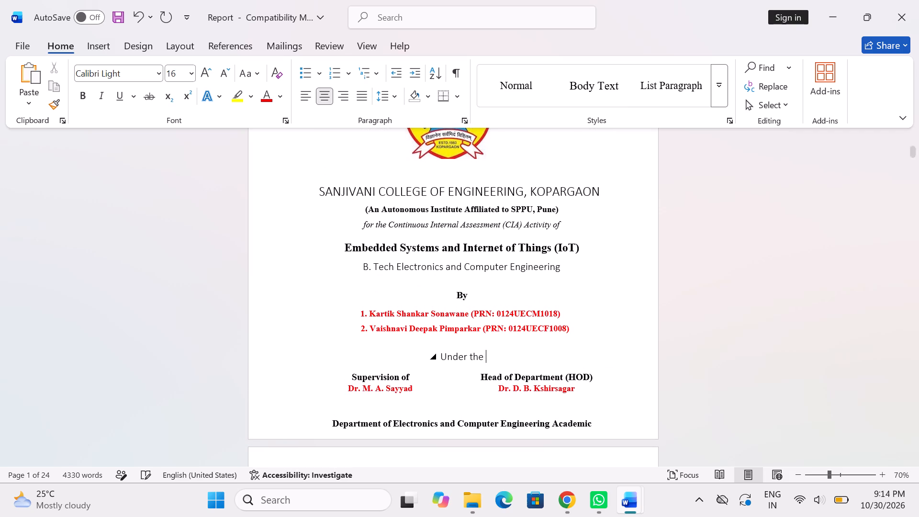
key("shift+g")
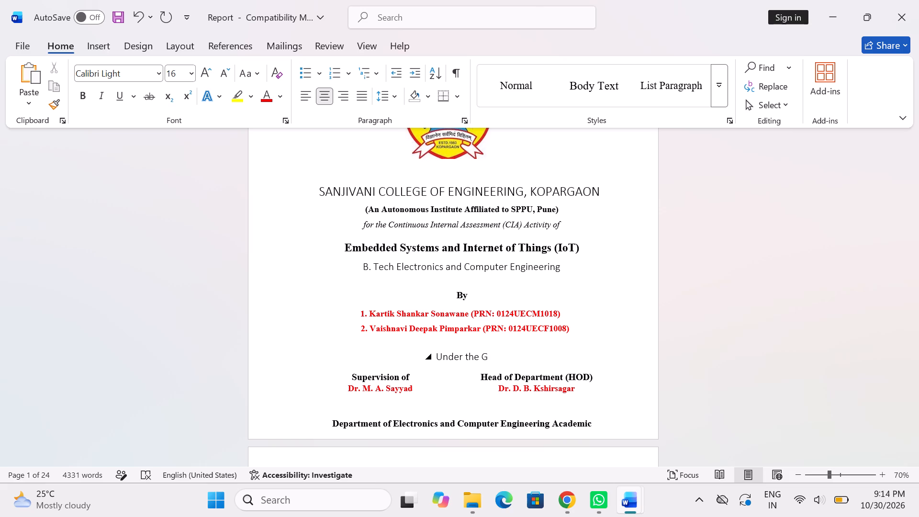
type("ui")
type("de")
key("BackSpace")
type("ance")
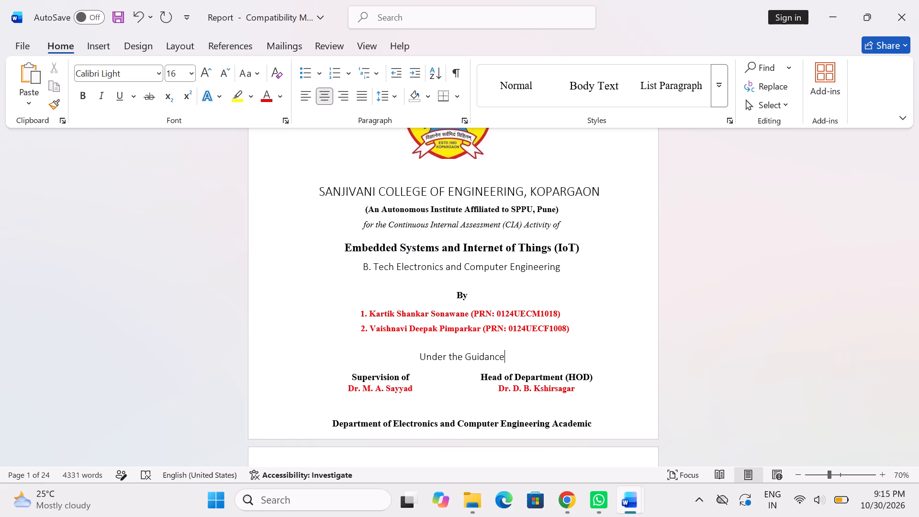
Delete the empty line between the college logo and the SANJIVANI COLLEGE OF ENGINEERING, KOPARGAON line.
scroll(462, 324, "up", 1)
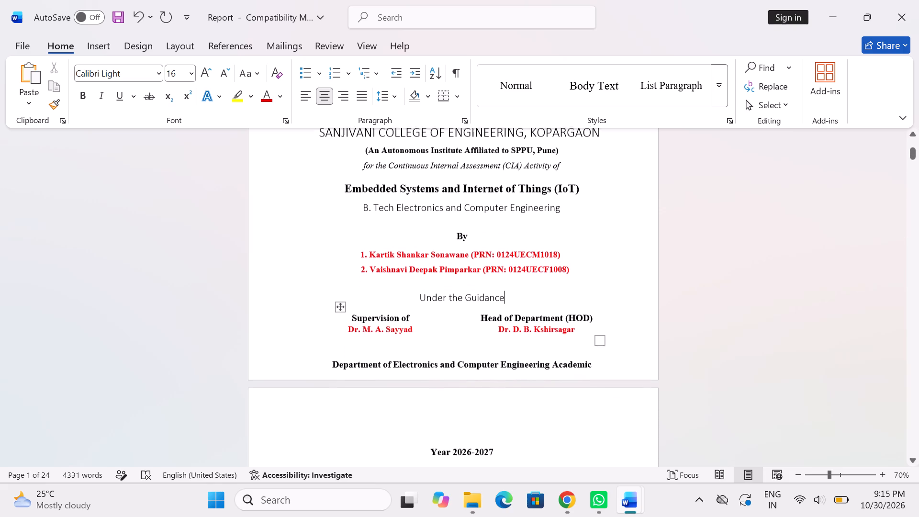
scroll(462, 324, "up", 2)
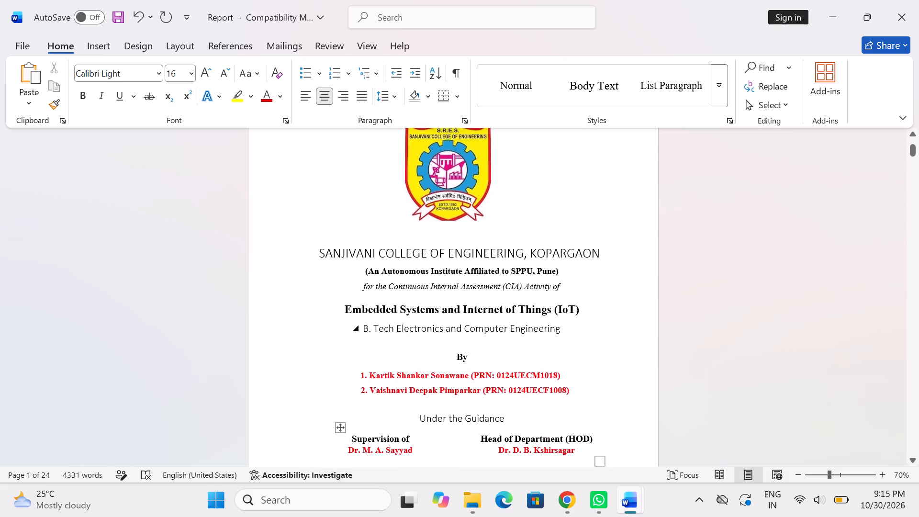
scroll(462, 324, "up", 2)
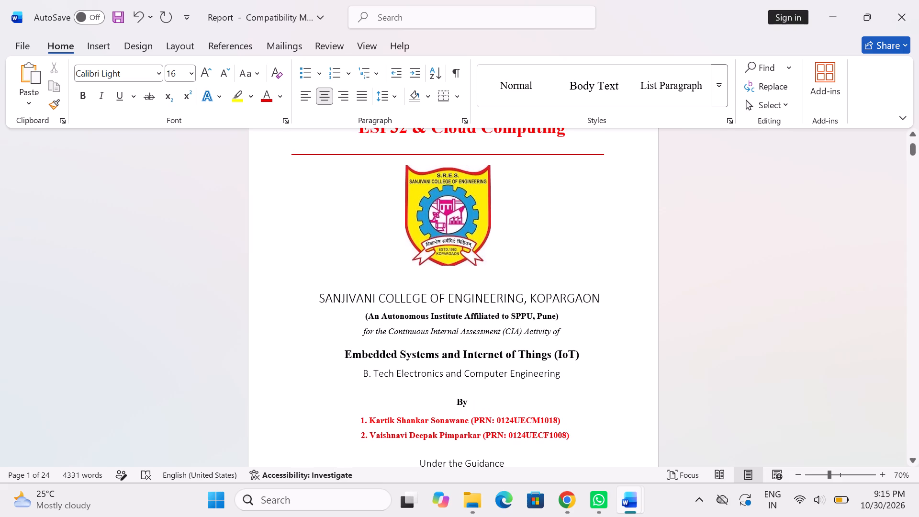
left_click(359, 284)
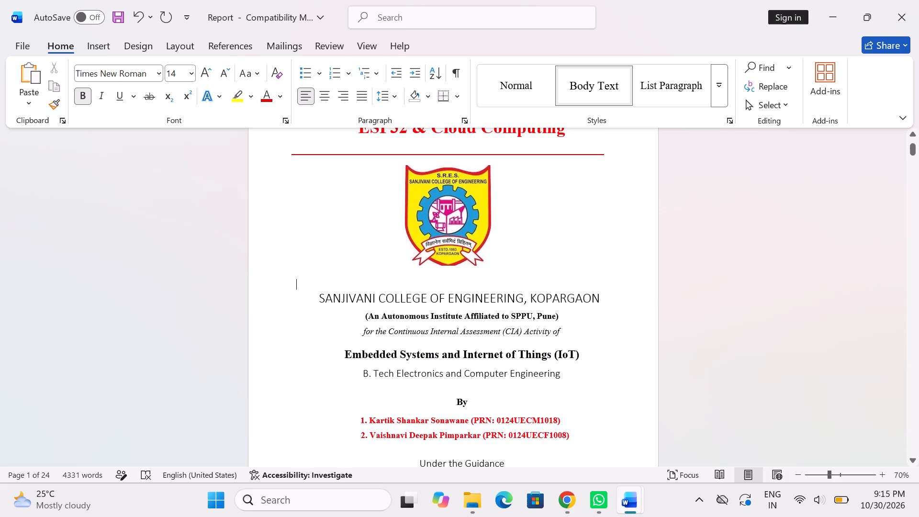
key("BackSpace")
Delete the B. Tech Electronics and Computer Engineering line and its paragraph below Embedded Systems and Internet of Things (IoT).
scroll(351, 284, "down", 6)
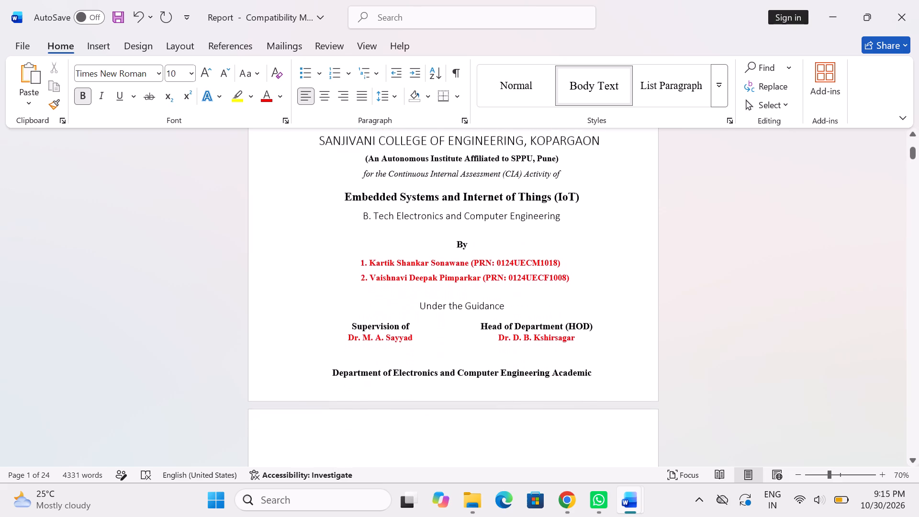
scroll(351, 284, "down", 2)
scroll(351, 284, "up", 1)
scroll(281, 349, "right", 1)
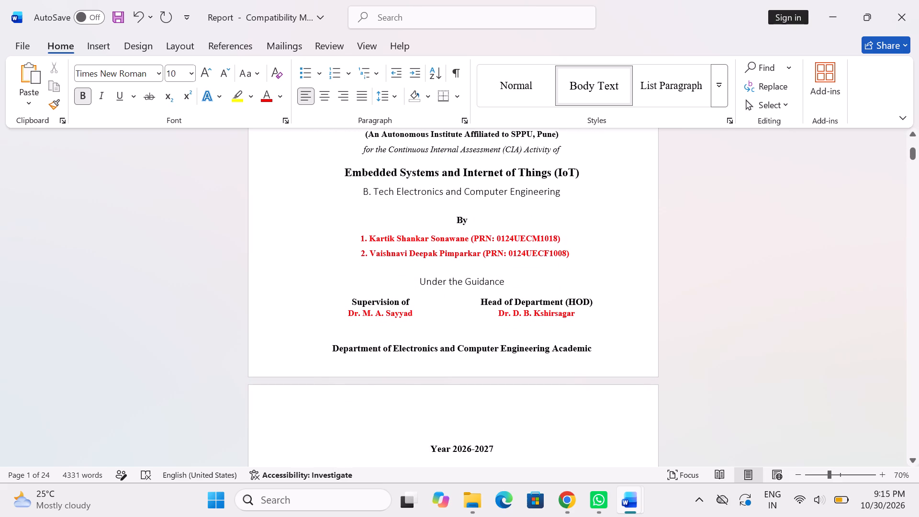
scroll(313, 347, "right", 1)
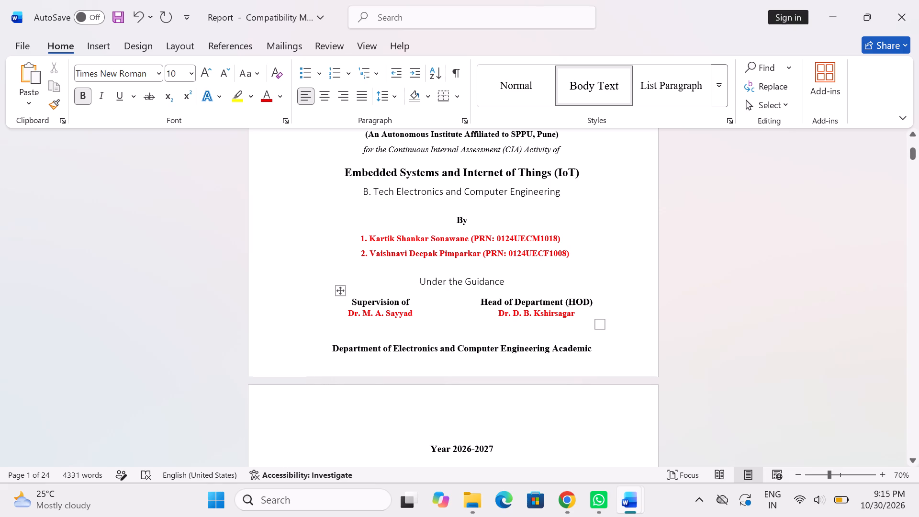
scroll(526, 293, "up", 5)
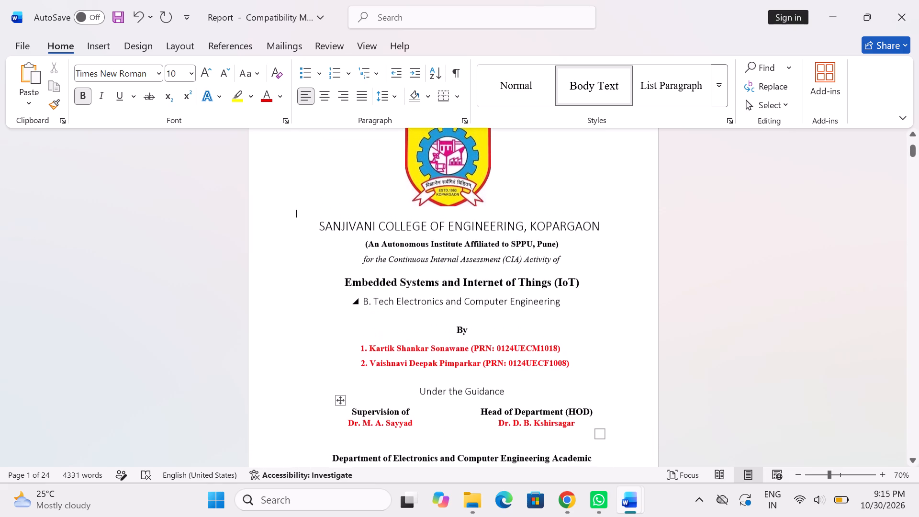
scroll(526, 293, "up", 1)
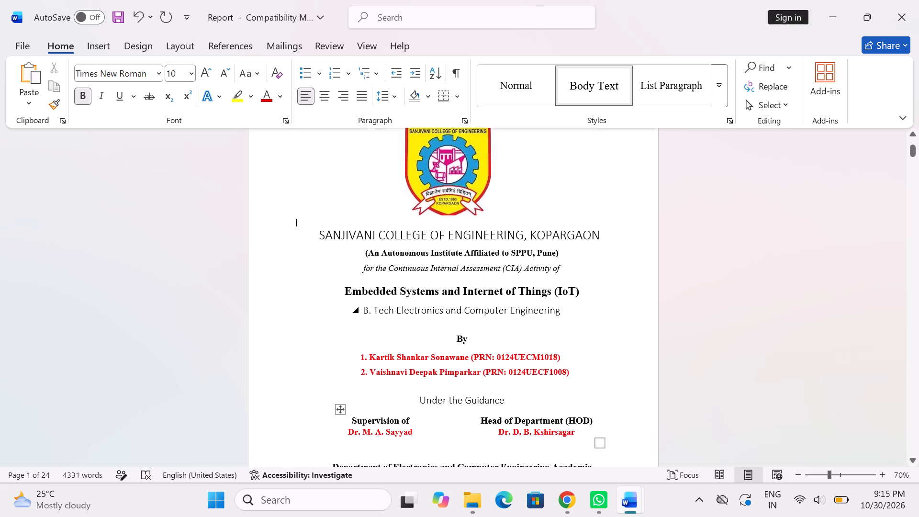
left_click(566, 315)
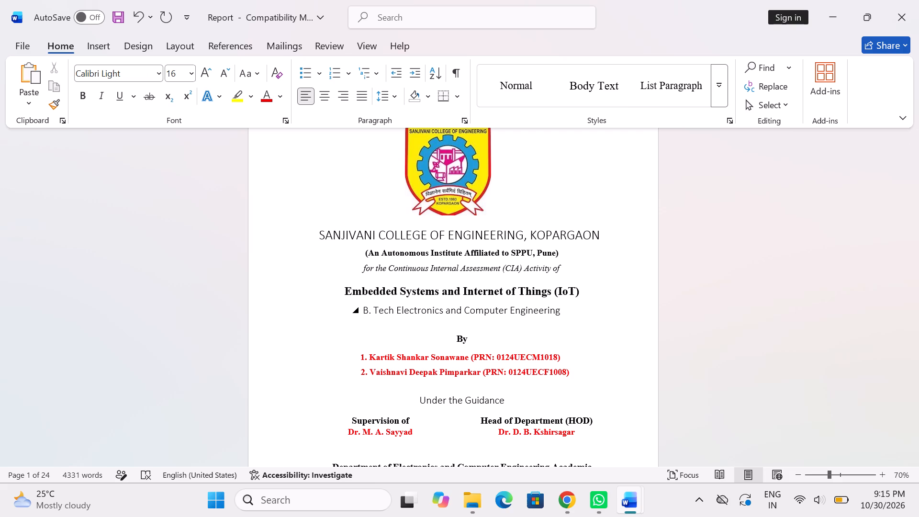
key("BackSpace")
key("BackSpace")
key("BackSpace")
key("BackSpace")
key("BackSpace")
key("BackSpace")
key("BackSpace")
key("BackSpace")
key("BackSpace")
key("BackSpace")
key("BackSpace")
key("BackSpace")
key("BackSpace")
key("BackSpace")
key("BackSpace")
key("BackSpace")
key("BackSpace")
key("BackSpace")
key("BackSpace")
key("BackSpace")
key("BackSpace")
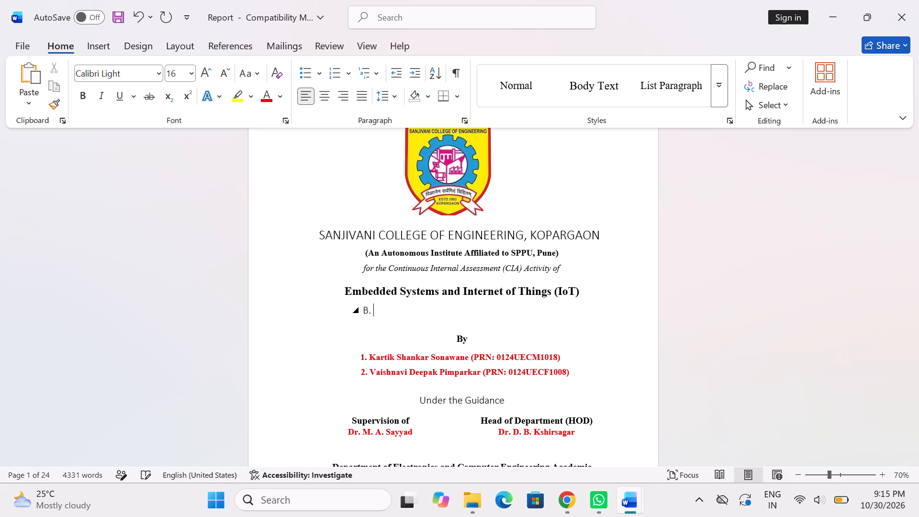
key("BackSpace")
key("BackSpace")
key("BackSpace")
key("BackSpace")
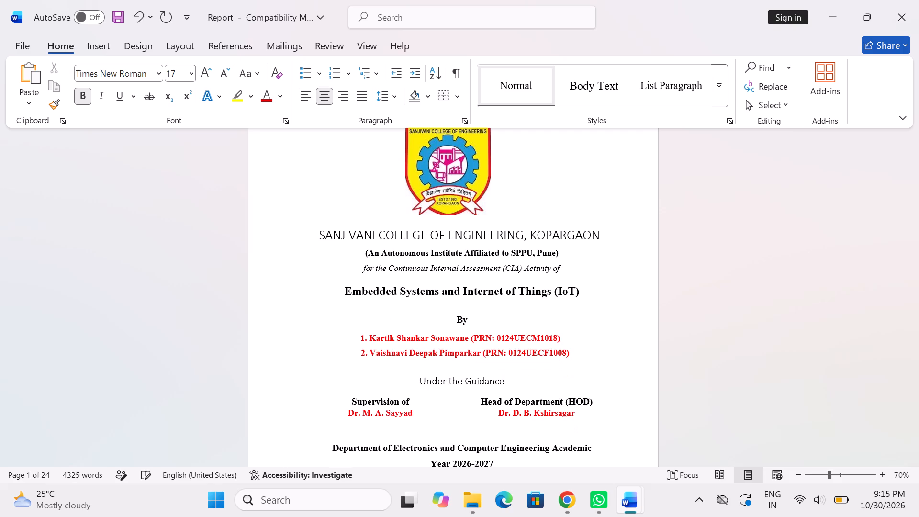
Examine the whole cover page, from A CIA Activity Report on to Year 2026-2027, for its layout and single-page fit.
scroll(566, 315, "down", 3)
scroll(566, 315, "up", 1)
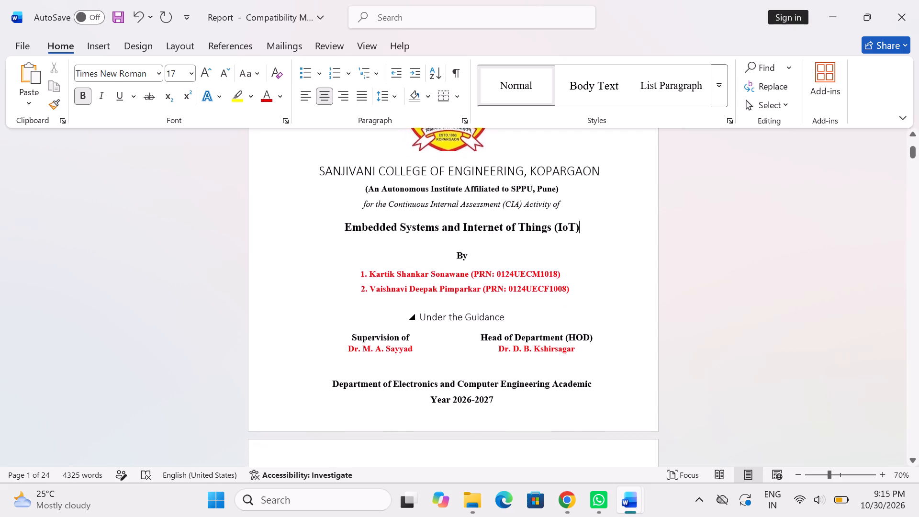
scroll(566, 315, "up", 2)
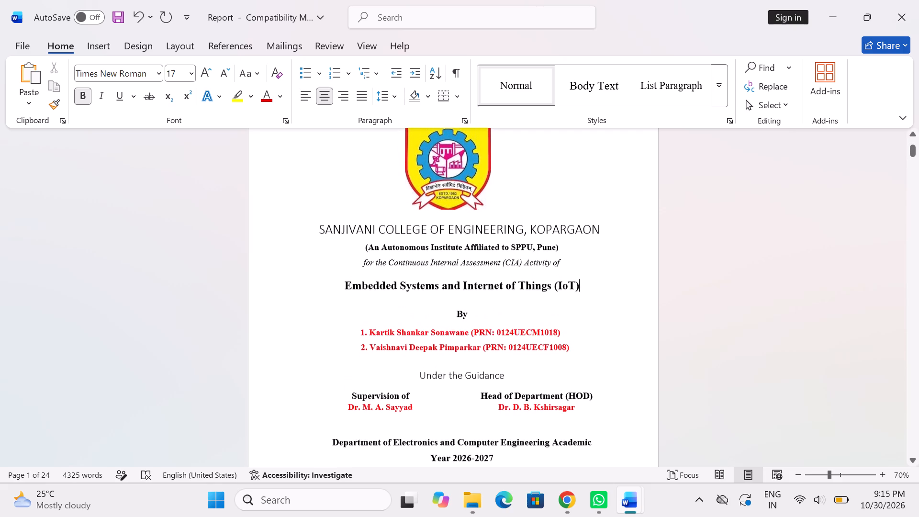
scroll(566, 315, "up", 1)
scroll(566, 315, "down", 1)
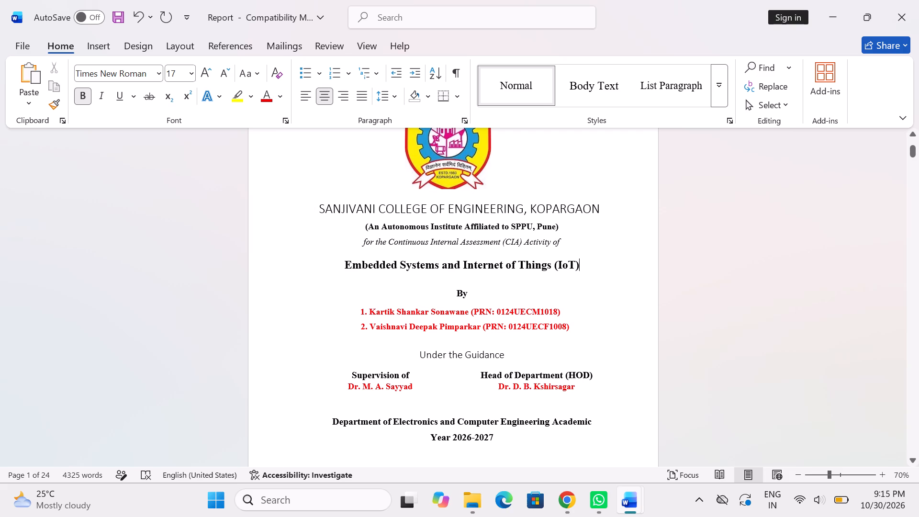
scroll(504, 258, "right", 2)
left_click(569, 229)
scroll(536, 324, "up", 1)
scroll(661, 332, "right", 2)
scroll(793, 457, "up", 1)
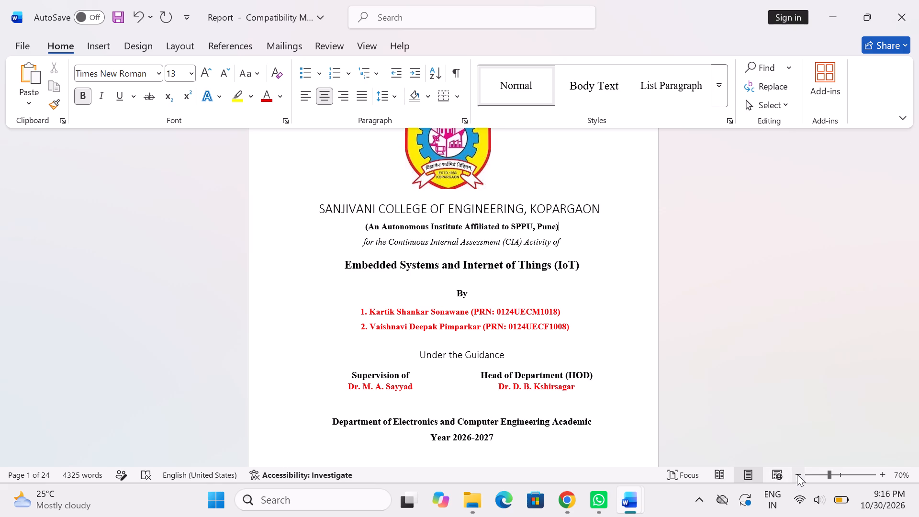
left_click(797, 474)
scroll(732, 363, "left", 4)
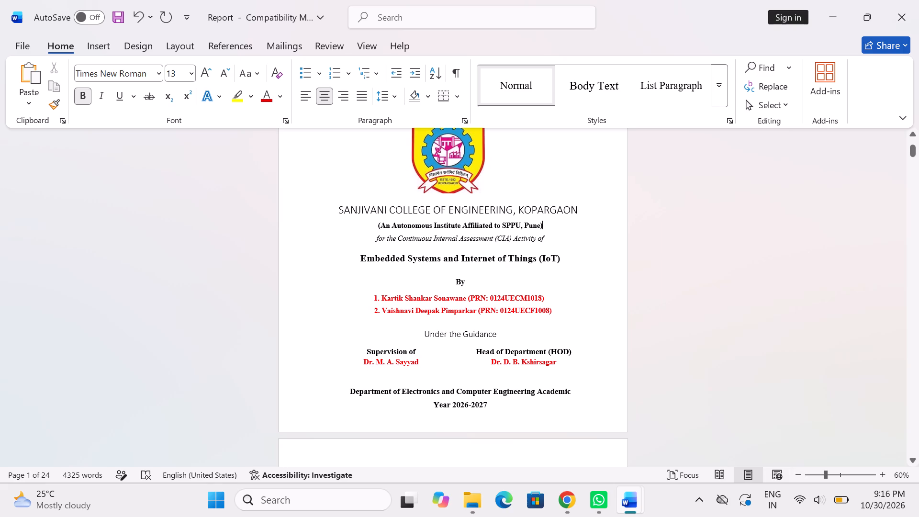
scroll(732, 363, "left", 1)
scroll(581, 306, "up", 1)
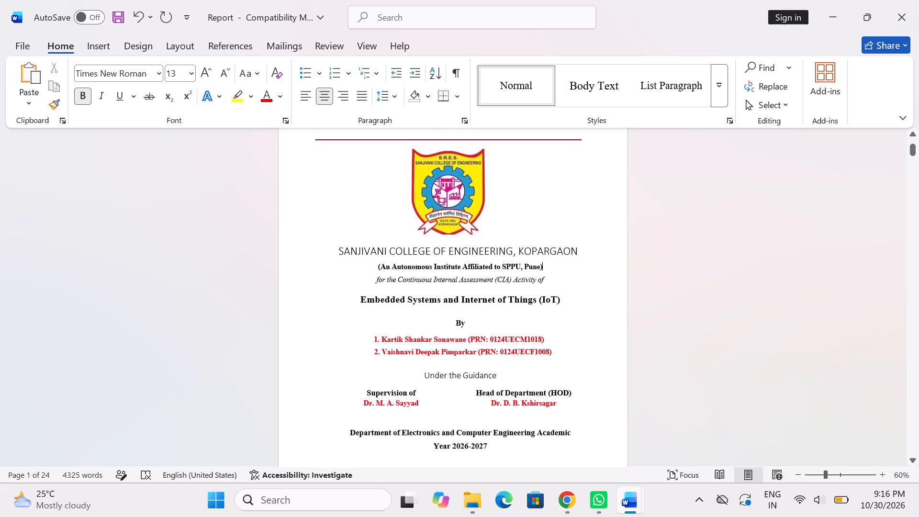
scroll(581, 306, "up", 1)
scroll(700, 369, "right", 1)
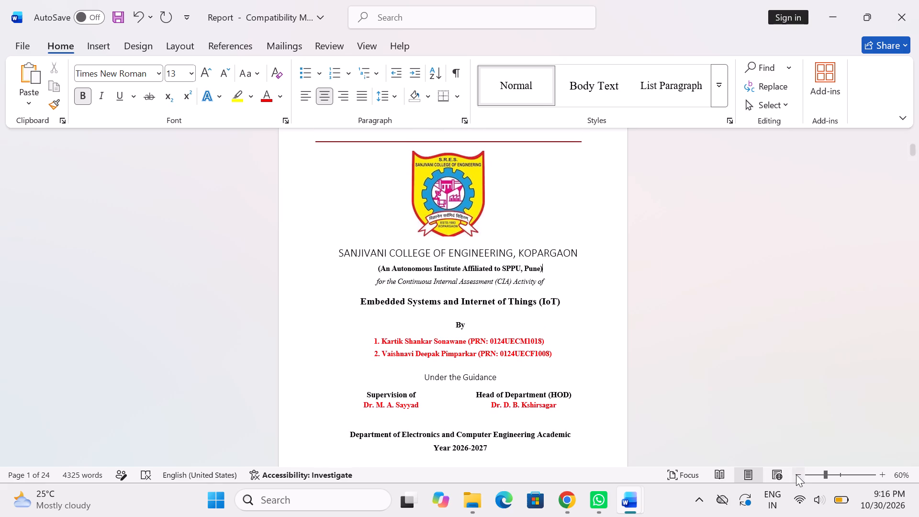
left_click(796, 474)
left_click(796, 474)
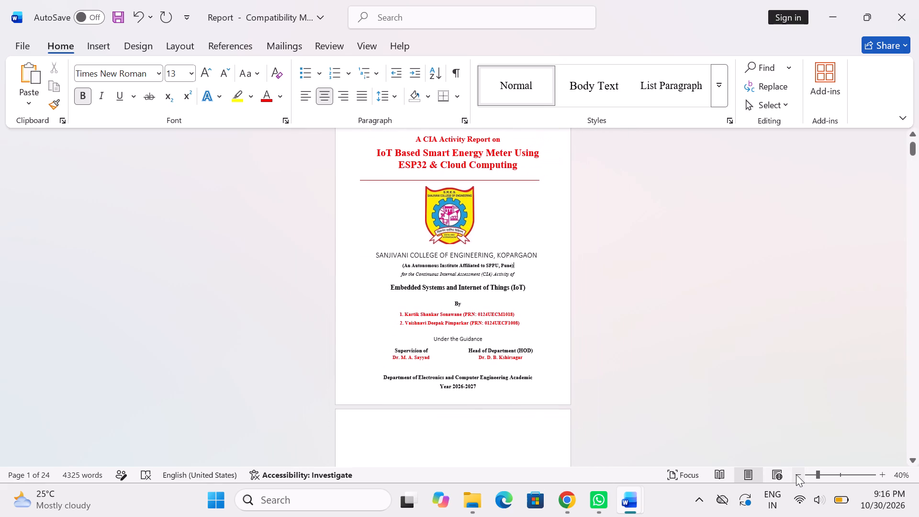
scroll(563, 300, "up", 1)
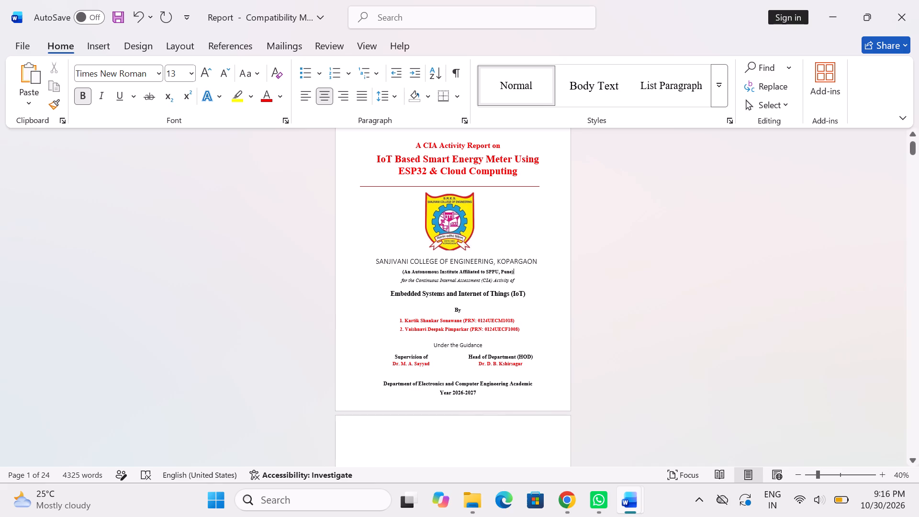
Switch to the NodeMCU_Weather_Station_CIA_Report-3 document and examine its cover page from the Academic Year line up to the college logo.
left_click(734, 416)
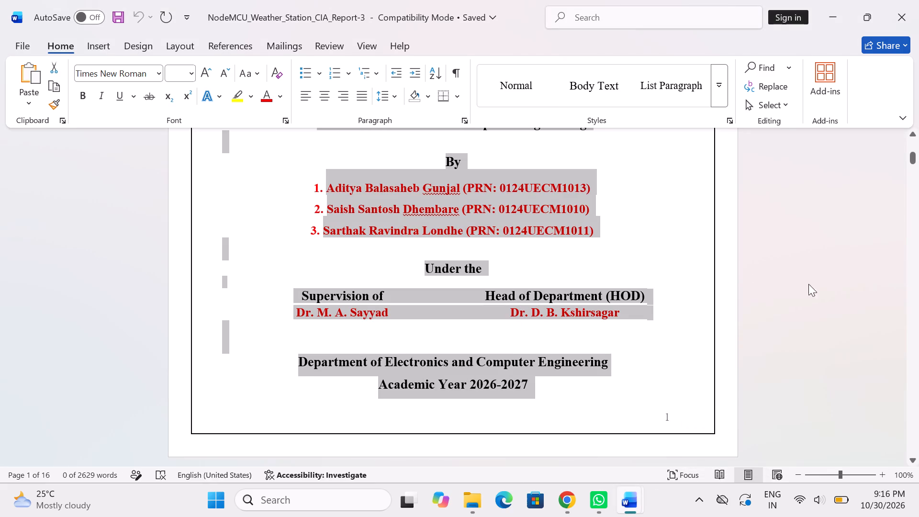
left_click(816, 286)
scroll(642, 329, "up", 1)
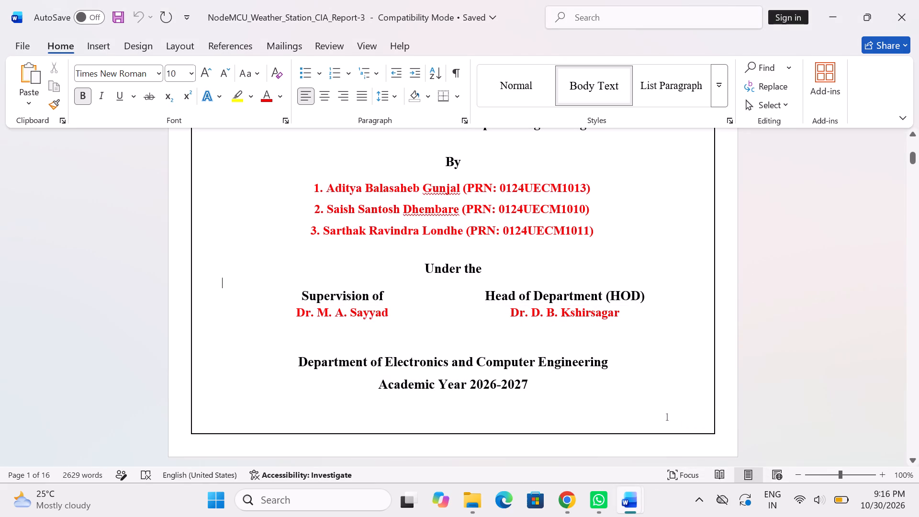
scroll(642, 329, "up", 2)
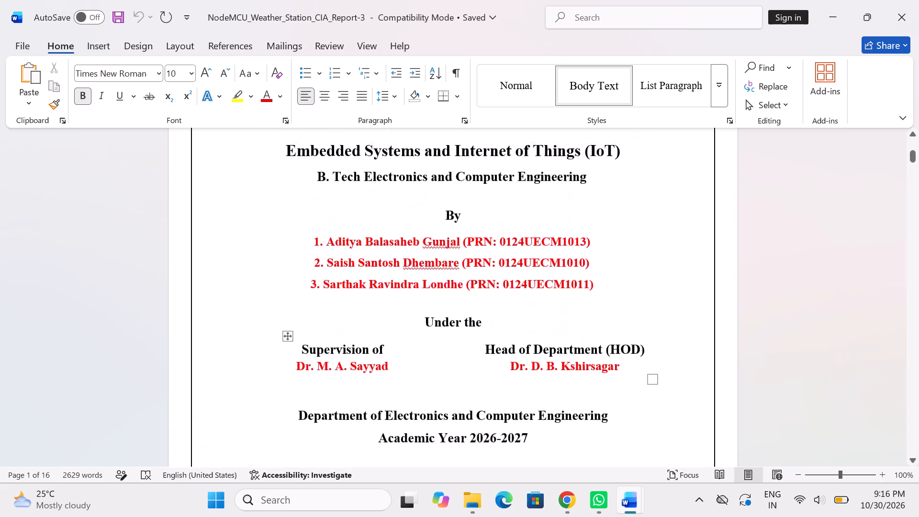
scroll(642, 329, "up", 1)
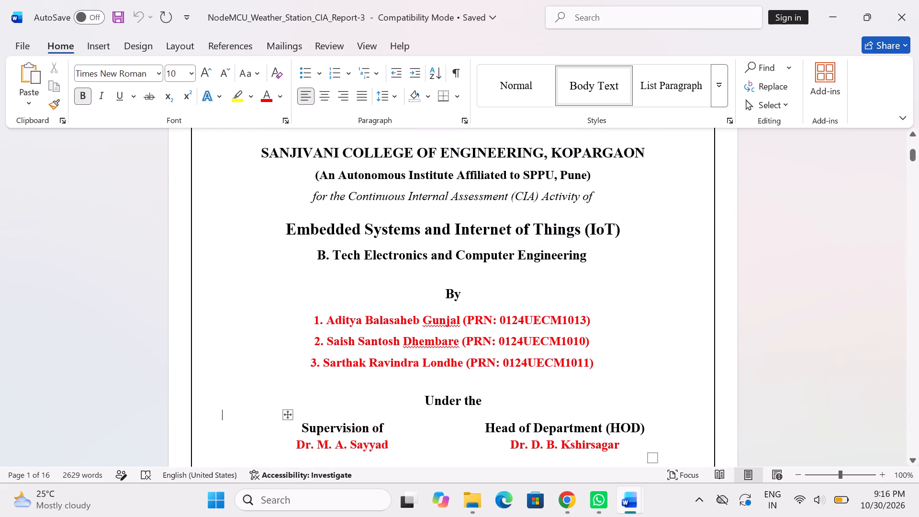
scroll(642, 329, "up", 1)
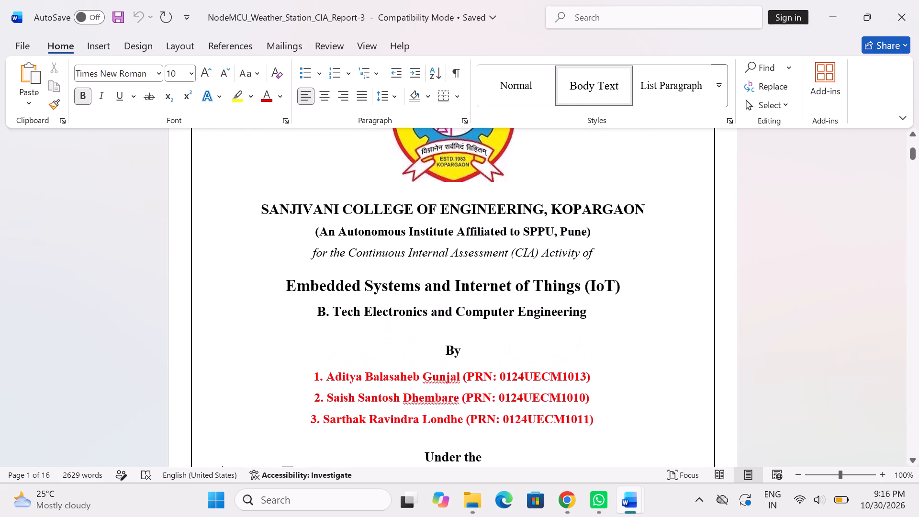
scroll(642, 329, "up", 2)
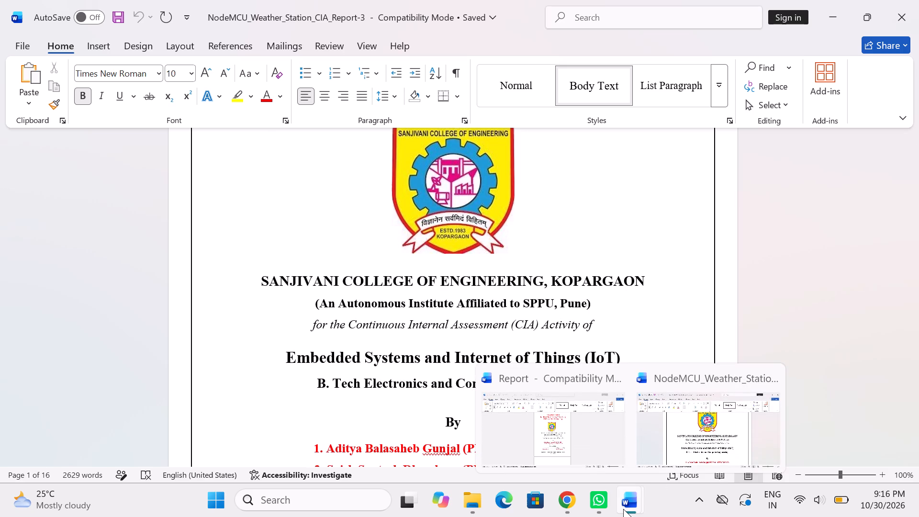
Switch back to the Report document and shorten the Under the Guidance line on its cover page to Under the.
left_click(595, 457)
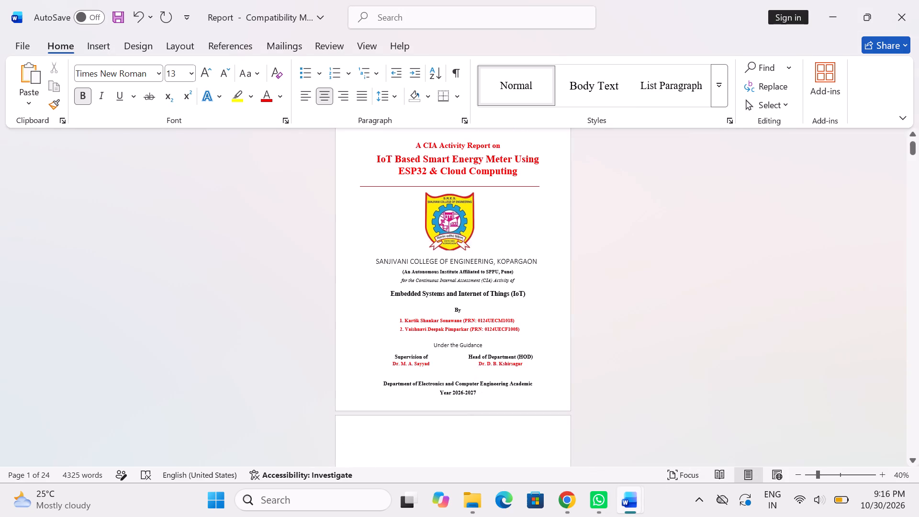
left_click(493, 345)
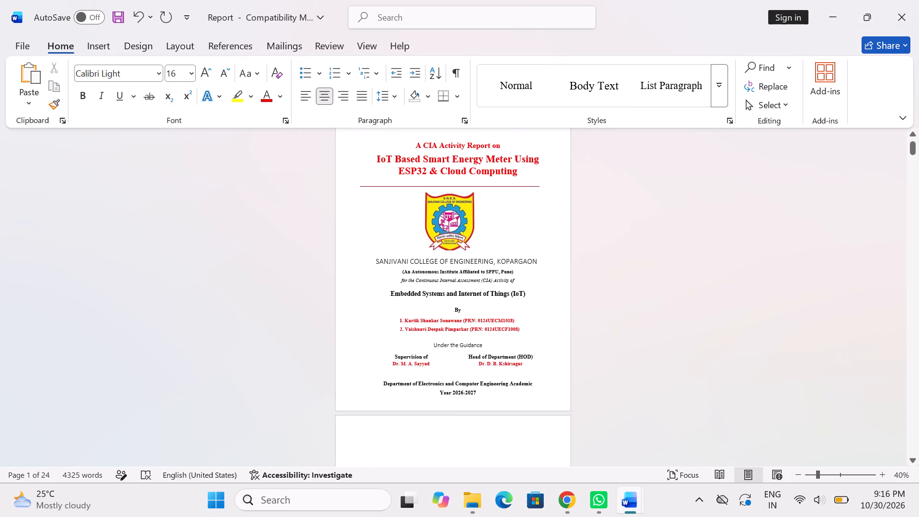
key("BackSpace")
key("BackSpace")
key("BackSpace")
key("BackSpace")
key("BackSpace")
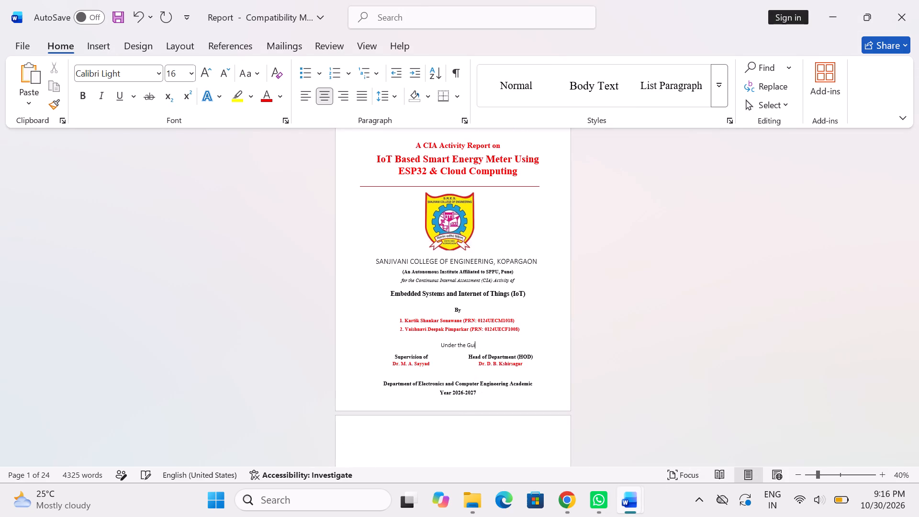
key("BackSpace")
key("BackSpace")
key("BackSpace")
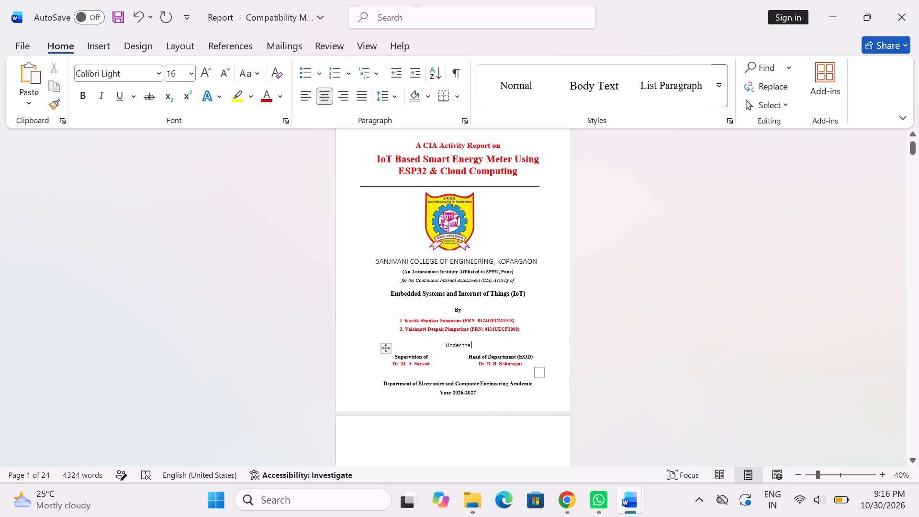
Examine the Report's whole cover page, from A CIA Activity Report on to Year 2026-2027, for its layout.
left_click(857, 474)
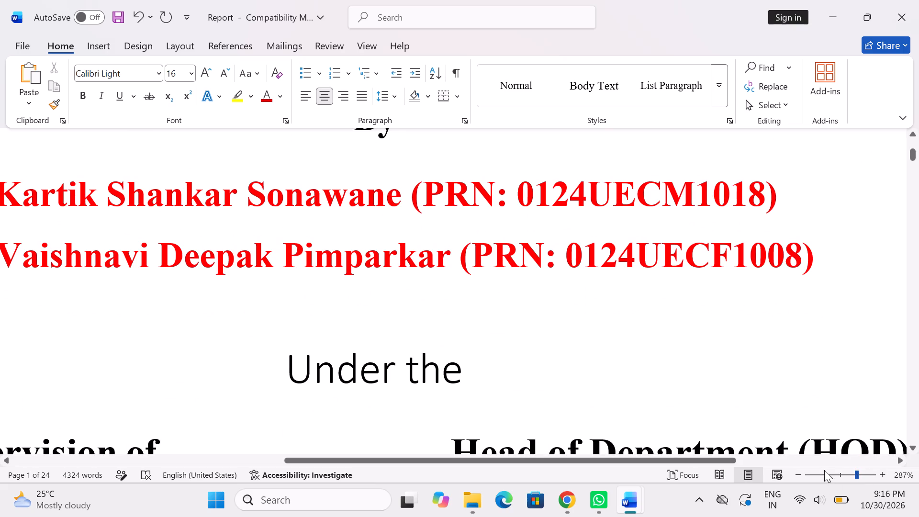
left_click(824, 470)
left_click(815, 472)
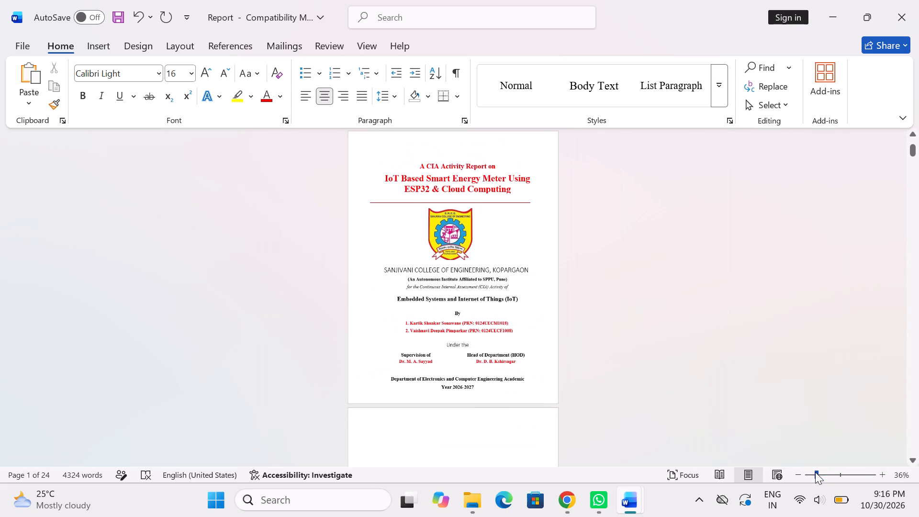
left_click(822, 473)
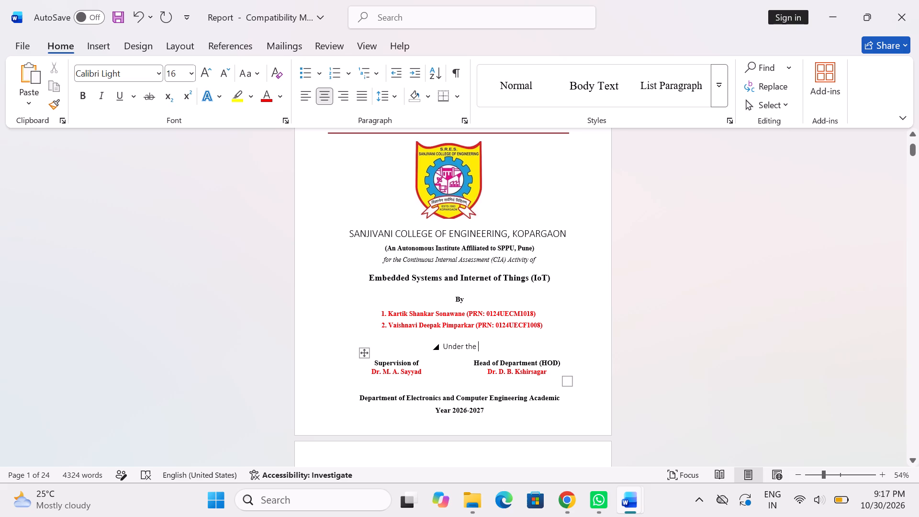
scroll(483, 348, "down", 2)
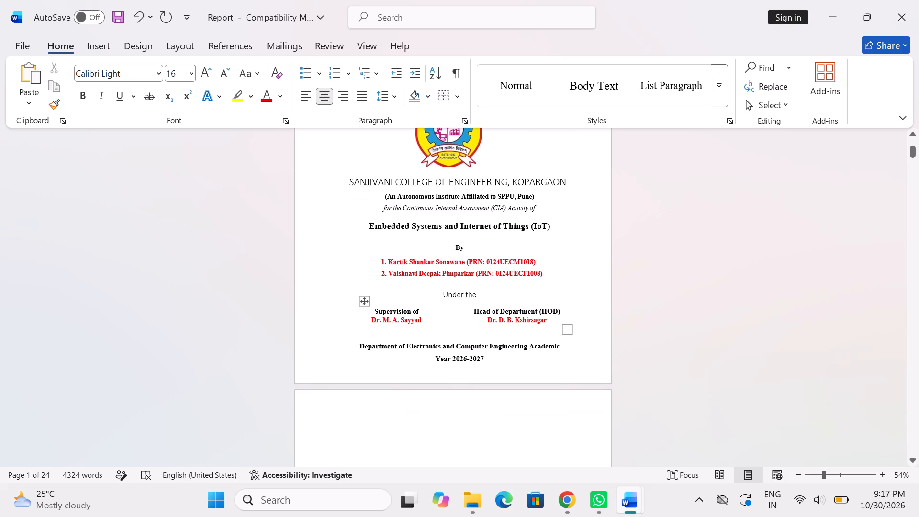
scroll(483, 348, "up", 2)
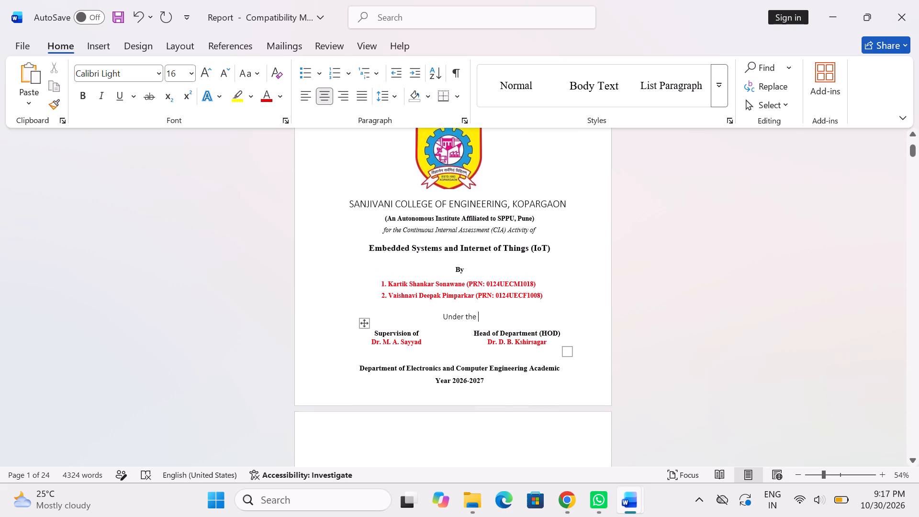
scroll(483, 348, "up", 3)
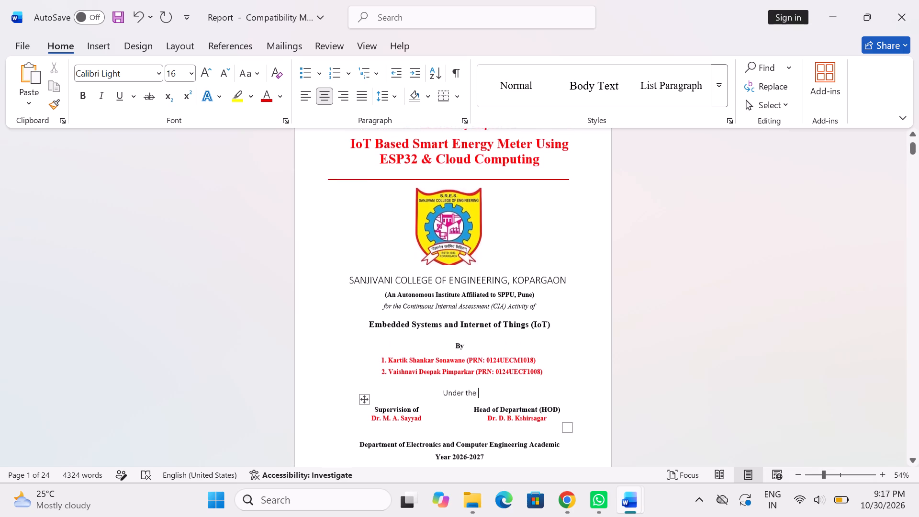
scroll(483, 348, "up", 1)
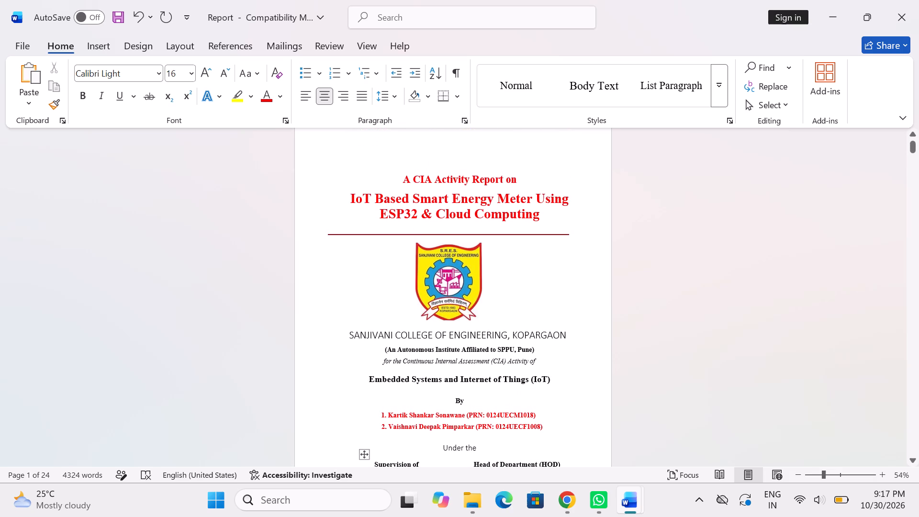
scroll(483, 348, "down", 1)
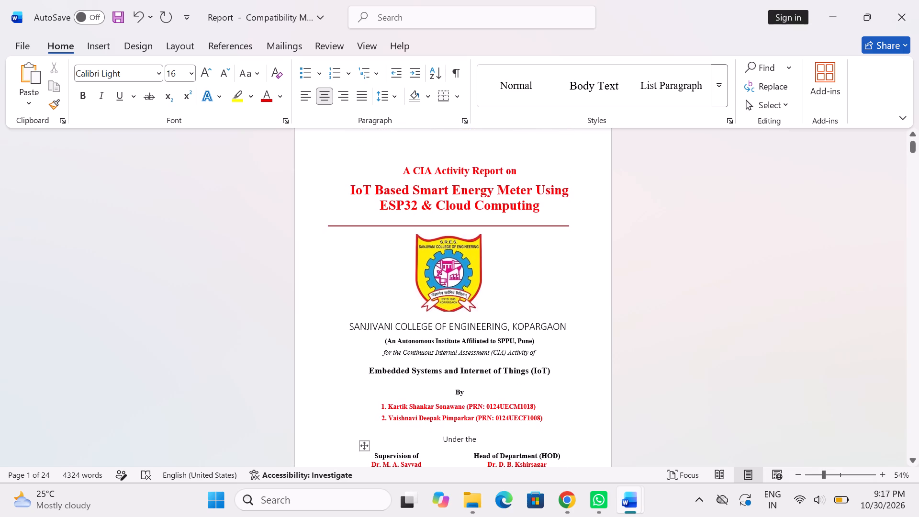
scroll(483, 348, "down", 1)
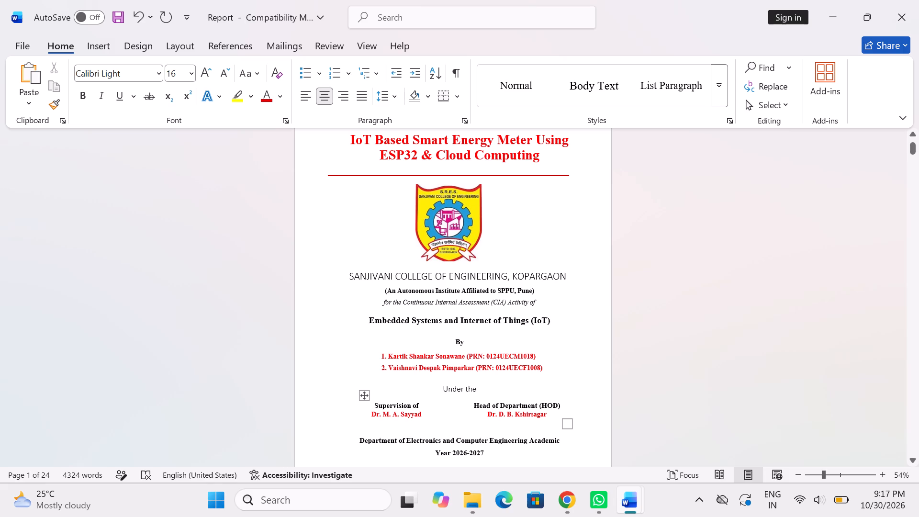
scroll(483, 348, "down", 1)
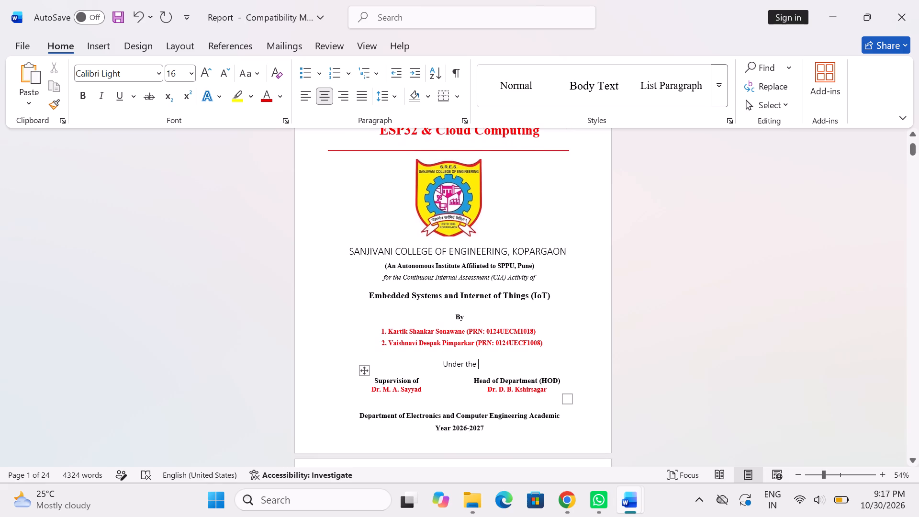
Place the insertion point on the empty second page that follows the Report's cover page.
scroll(483, 348, "down", 6)
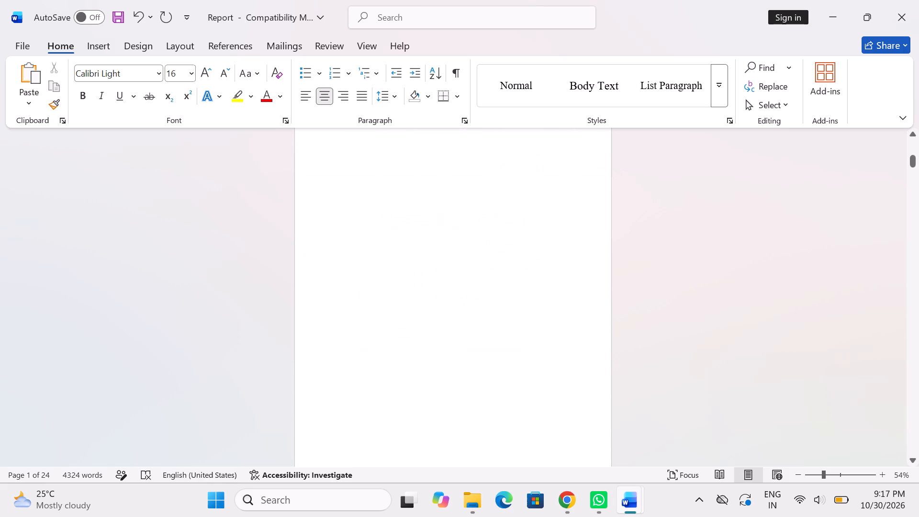
scroll(483, 348, "down", 2)
scroll(483, 348, "up", 4)
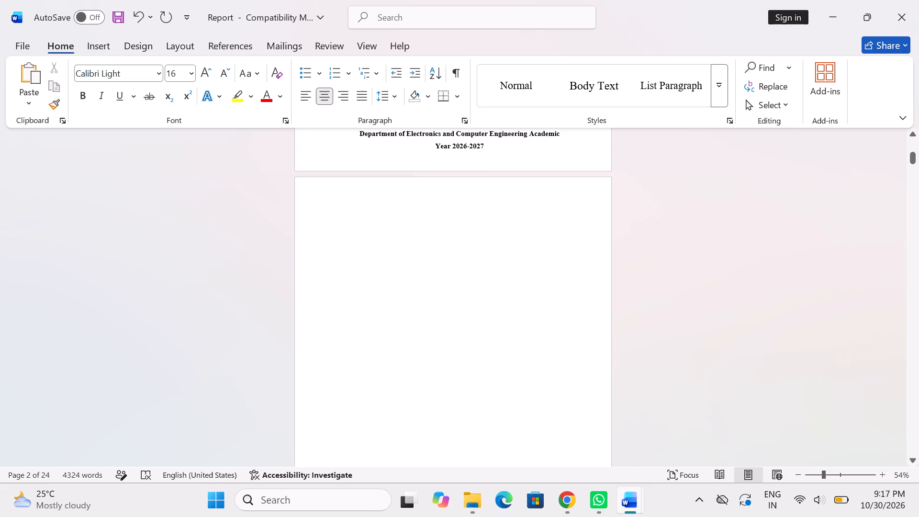
left_click(611, 257)
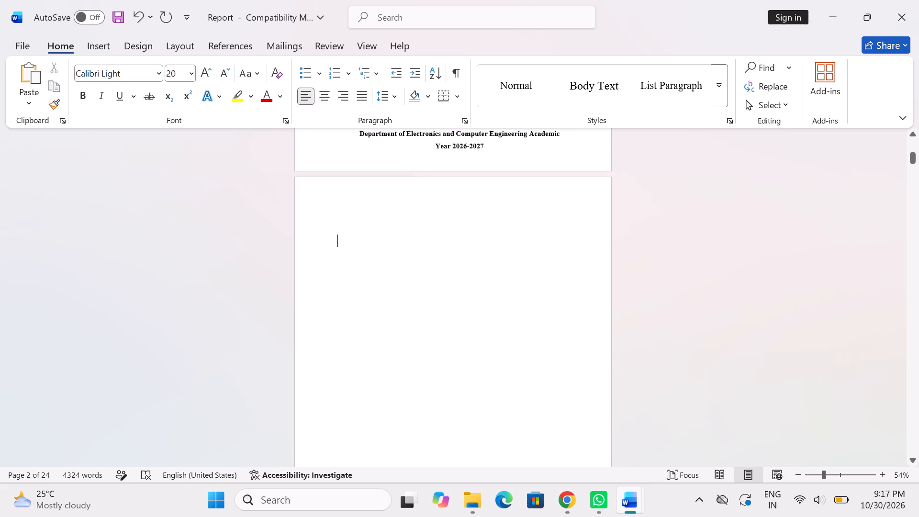
left_click(611, 257)
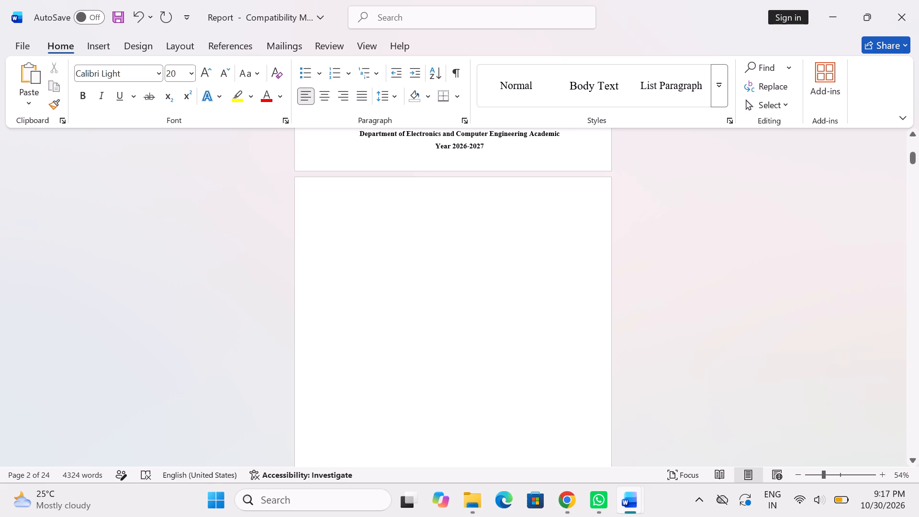
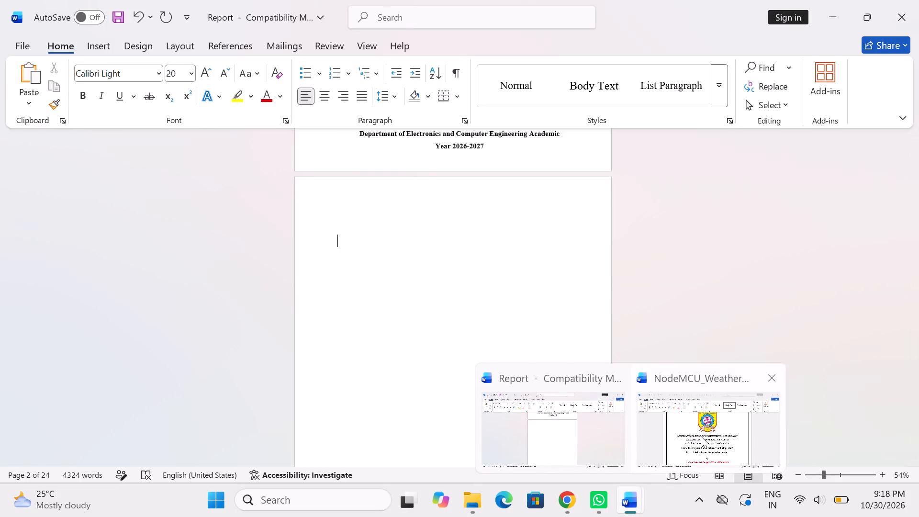
Switch to the NodeMCU_Weather_Station_CIA_Report-3 document and examine its page layout from the cover and Index through the System Design block diagram.
left_click(701, 436)
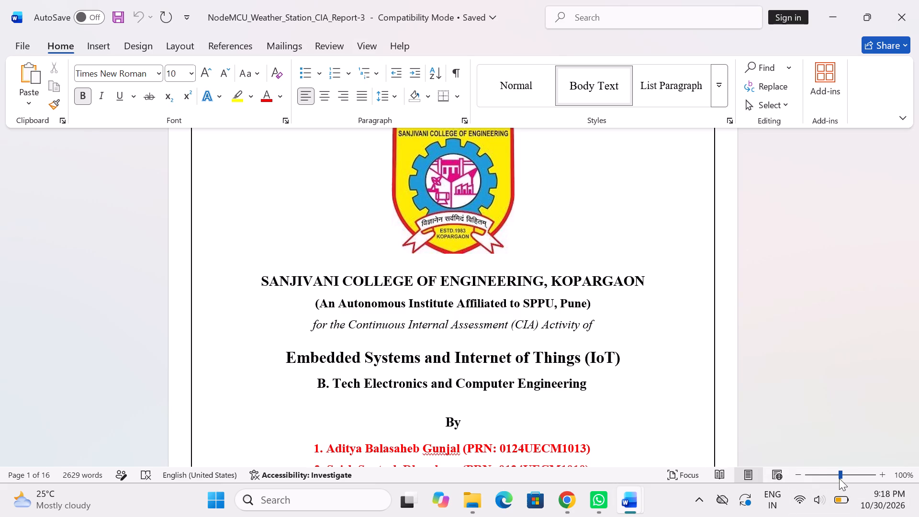
left_click(816, 473)
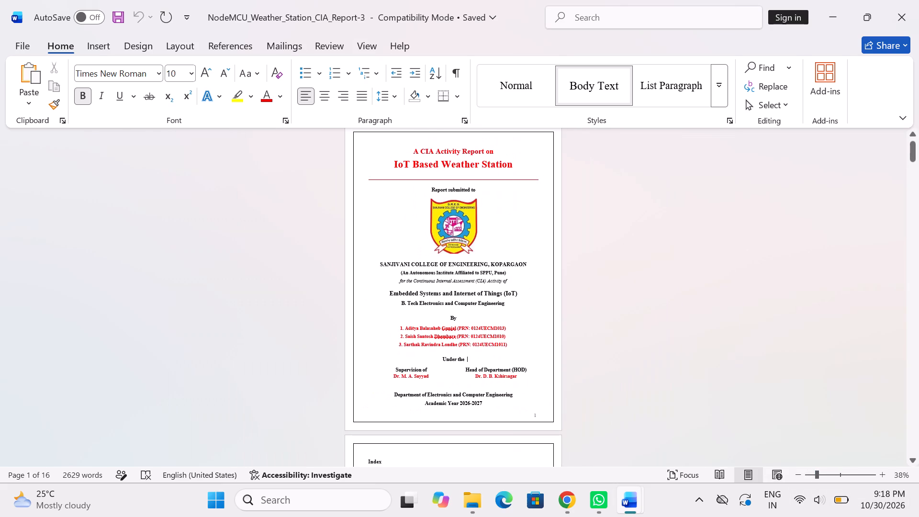
scroll(542, 431, "down", 4)
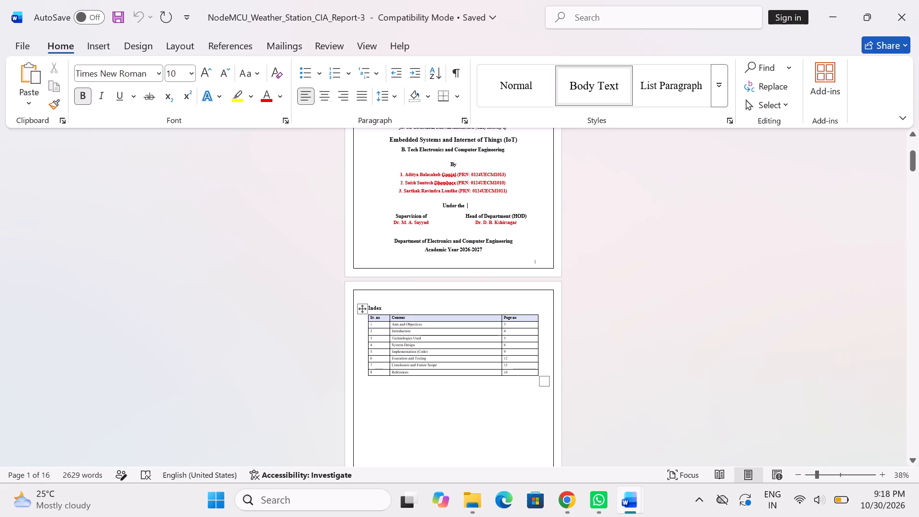
scroll(456, 375, "down", 4)
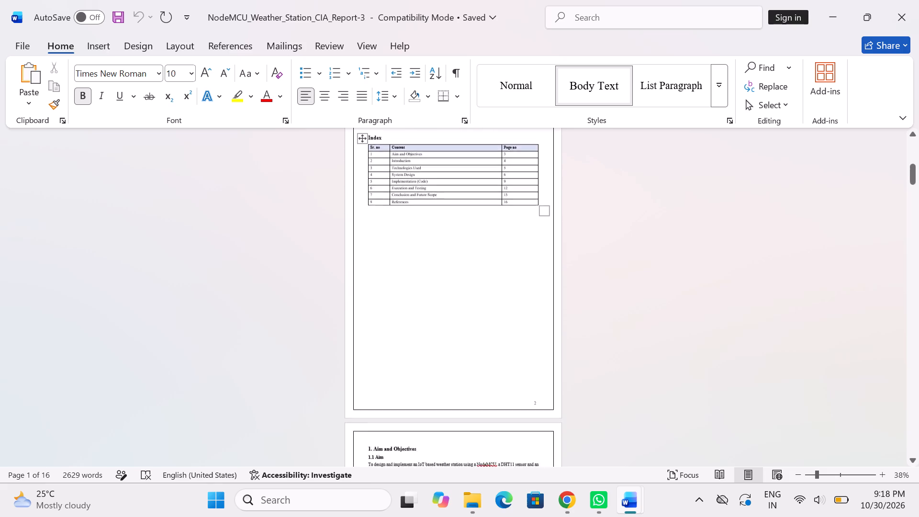
scroll(456, 375, "down", 8)
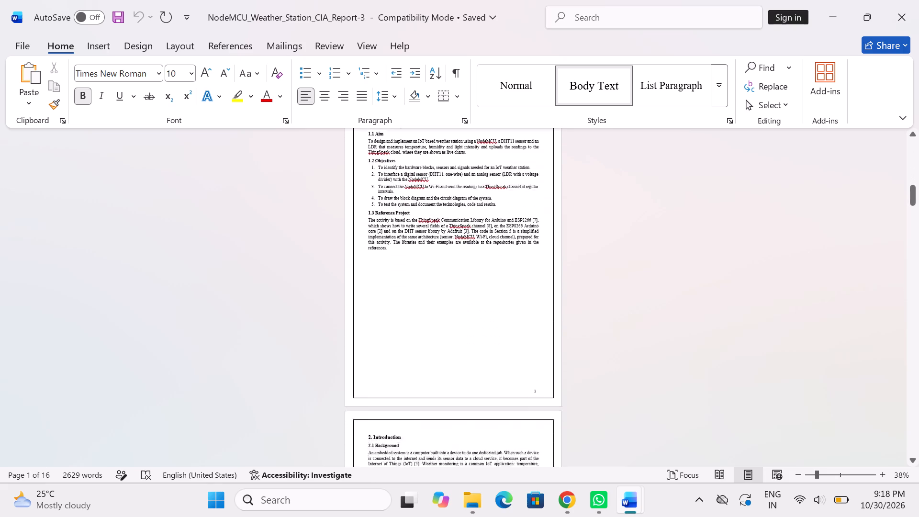
scroll(456, 375, "down", 8)
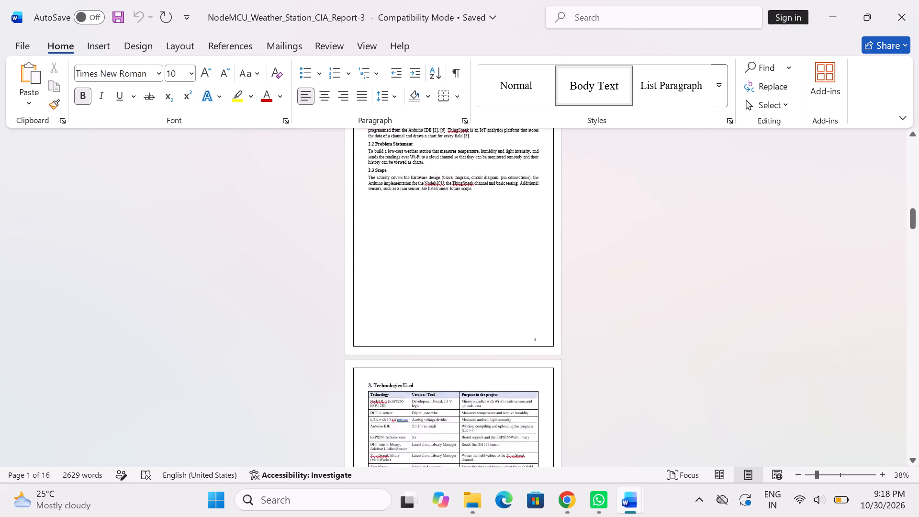
scroll(456, 375, "down", 7)
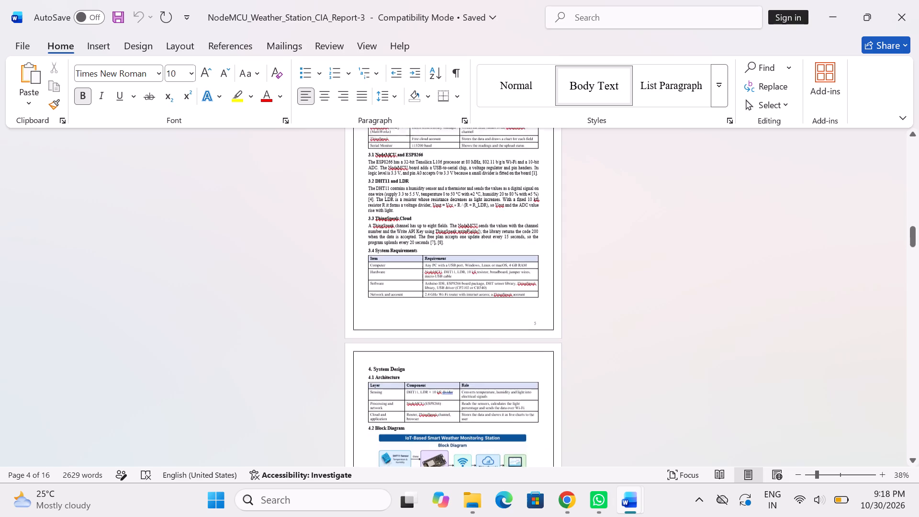
scroll(456, 375, "down", 6)
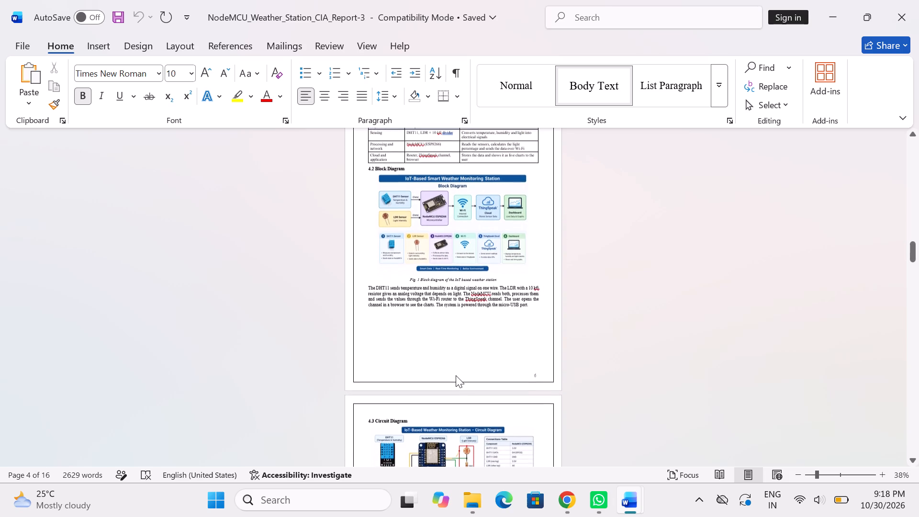
Examine the rest of the weather station report, from the Circuit Diagram through Implementation, Execution and Testing, and Conclusion to the References.
scroll(456, 375, "down", 5)
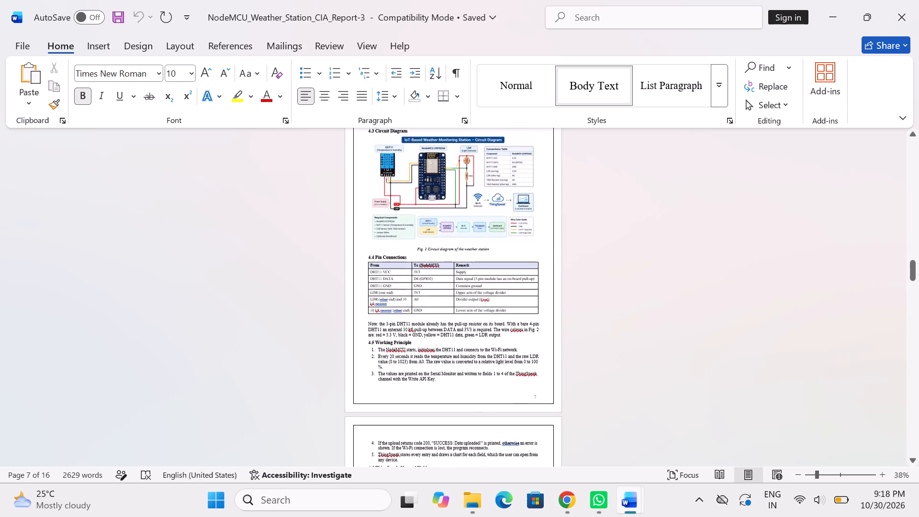
scroll(456, 375, "down", 1)
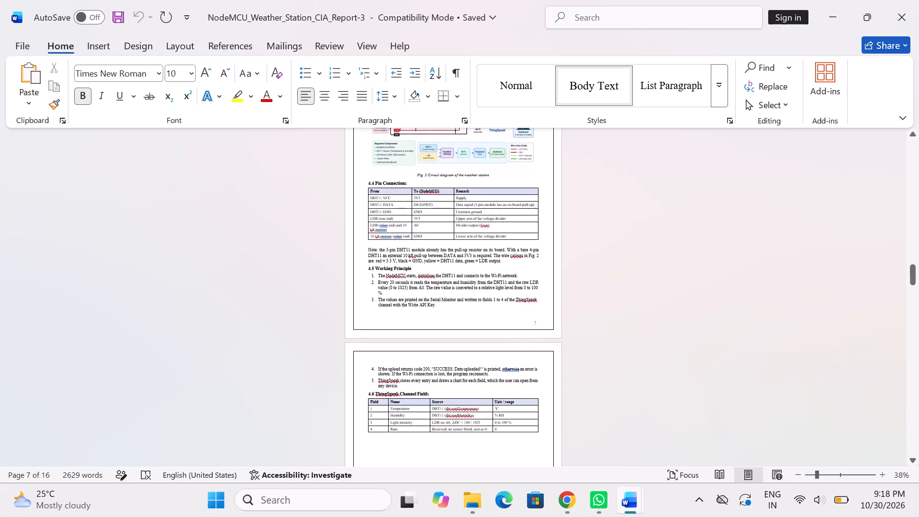
scroll(456, 375, "down", 8)
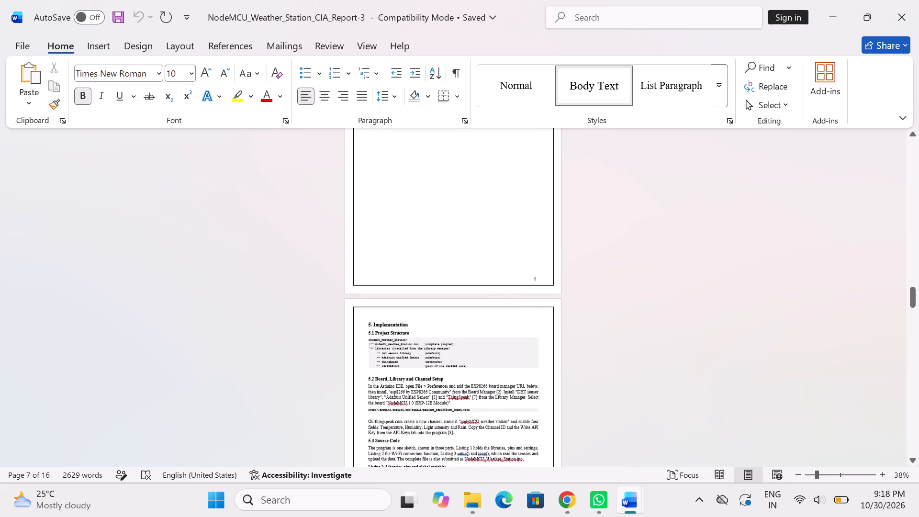
scroll(456, 375, "down", 2)
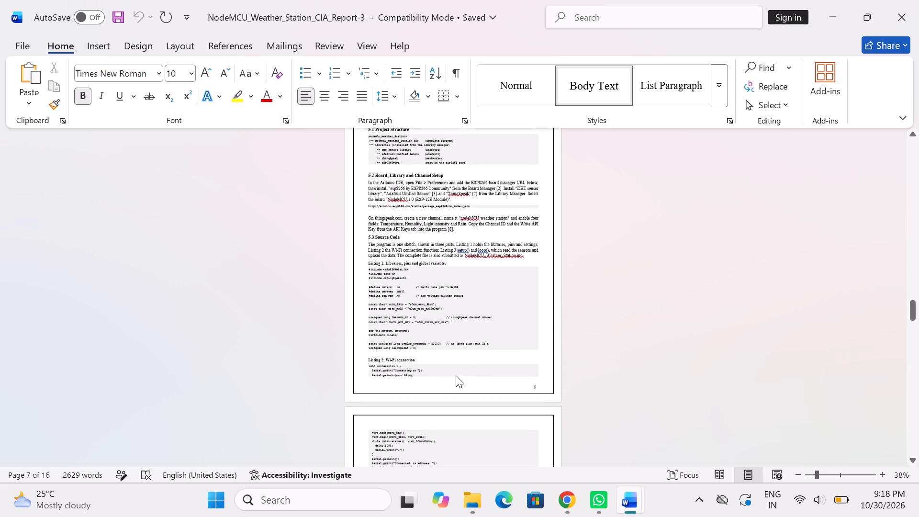
scroll(456, 375, "down", 5)
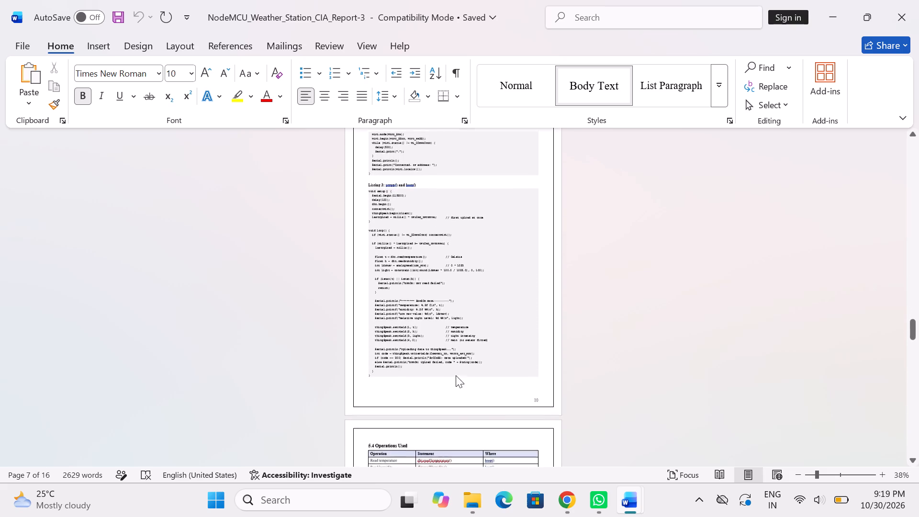
scroll(456, 375, "down", 9)
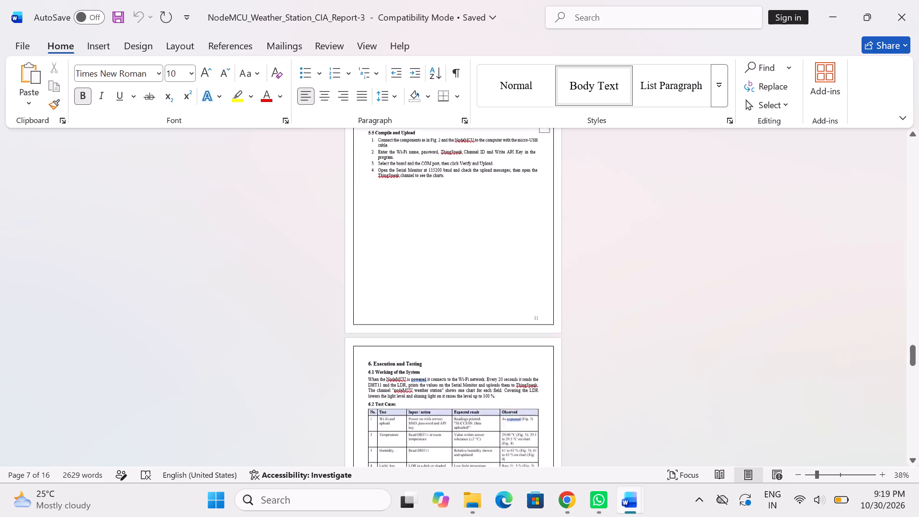
scroll(456, 375, "down", 8)
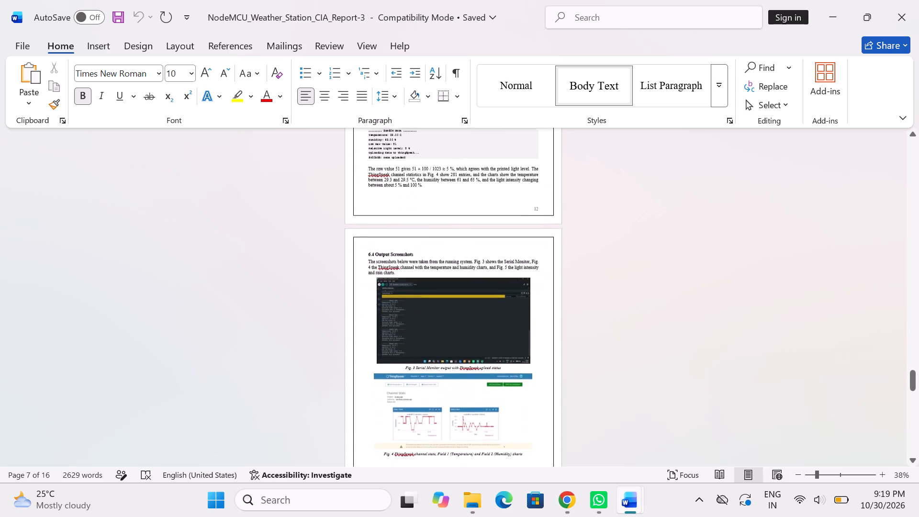
scroll(456, 375, "down", 9)
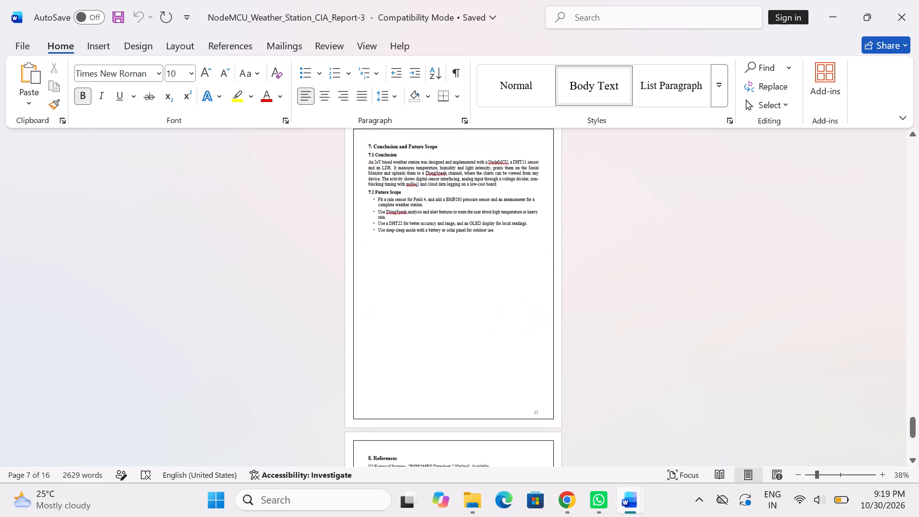
scroll(456, 375, "down", 7)
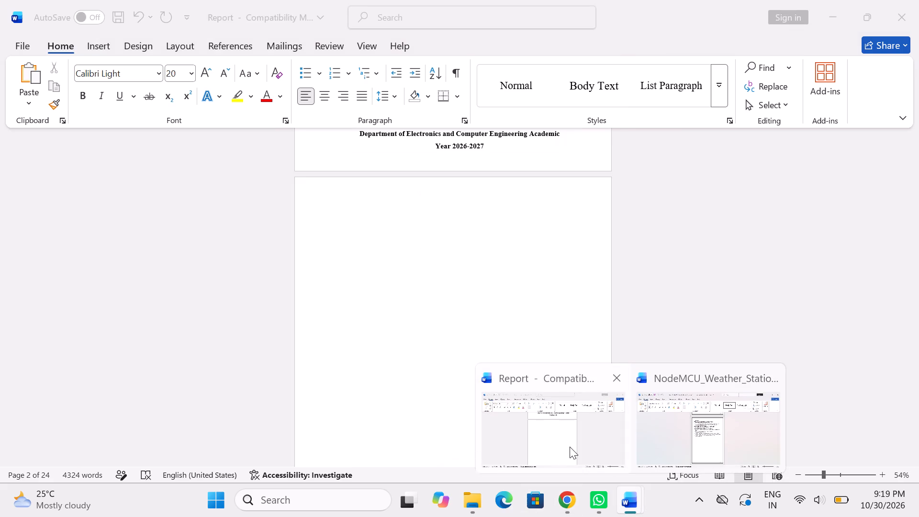
scroll(492, 336, "down", 2)
Look back through the weather station report from the References to the Output Screenshots pages.
scroll(492, 336, "up", 1)
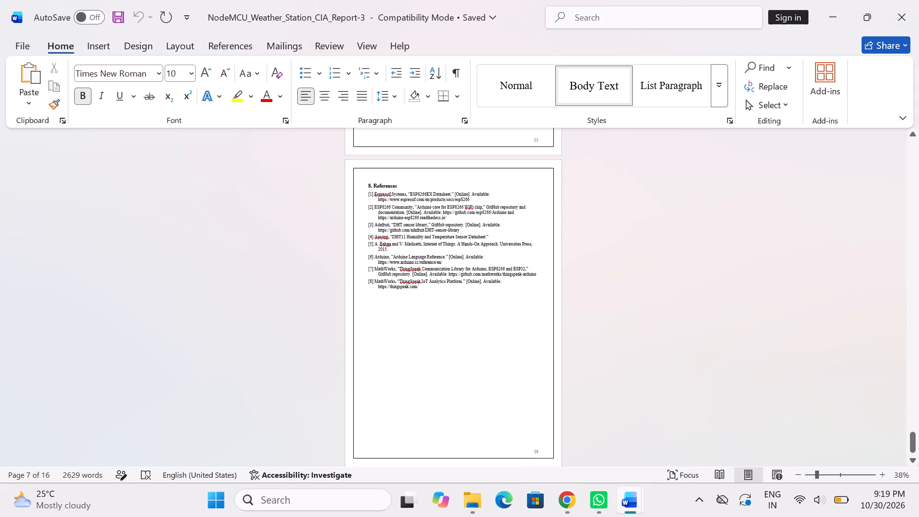
scroll(492, 336, "up", 6)
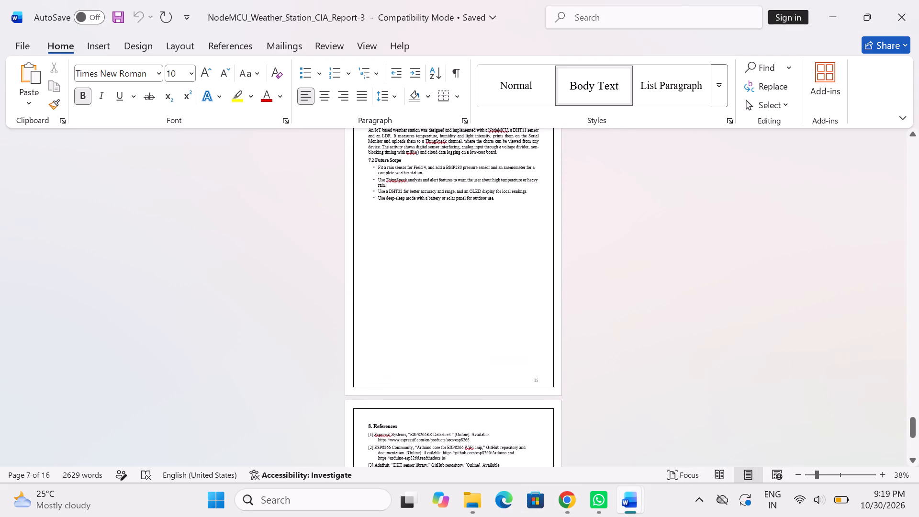
scroll(492, 336, "up", 6)
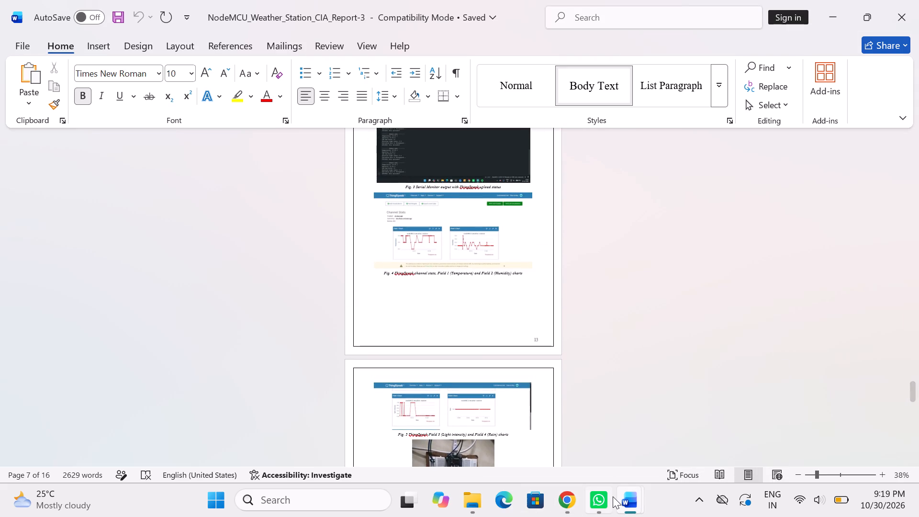
Switch to the Report document and examine its pages from the Index through Abstract, Introduction, Objective and Problem Statement to the System Architecture.
left_click(576, 441)
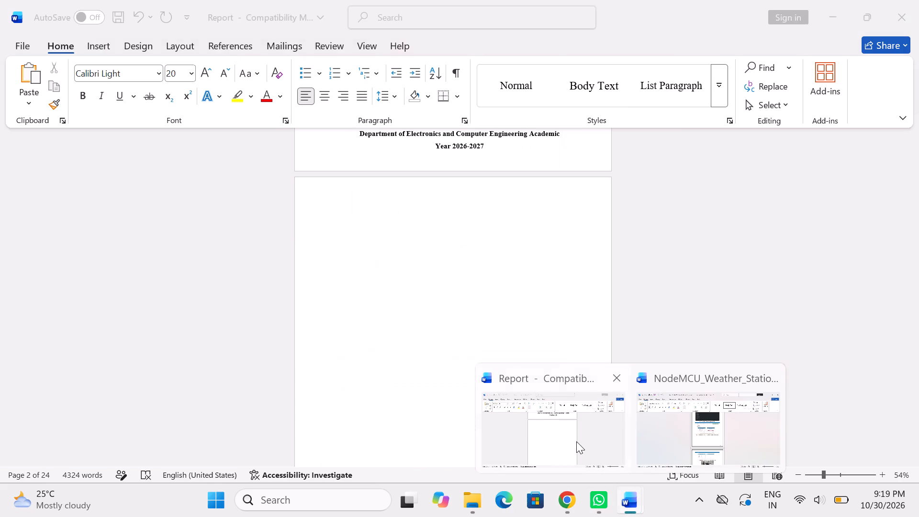
scroll(465, 320, "down", 2)
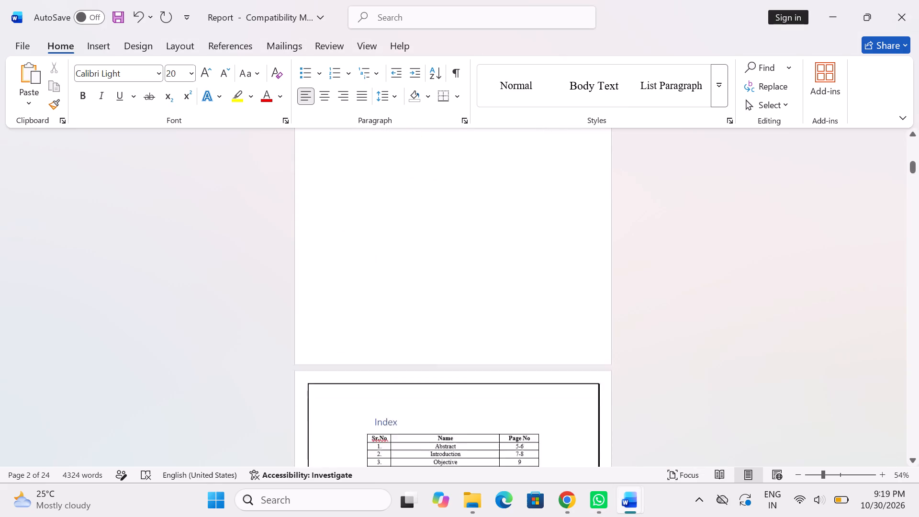
scroll(465, 320, "down", 2)
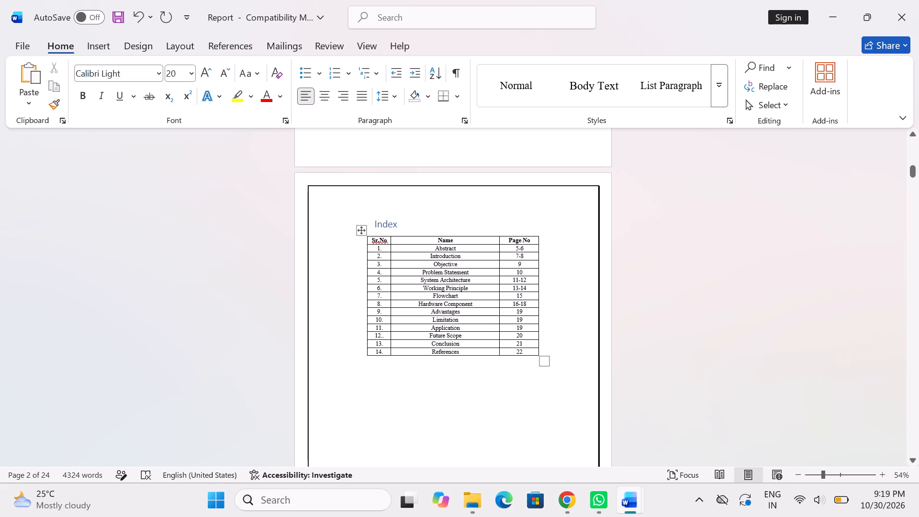
scroll(477, 356, "down", 4)
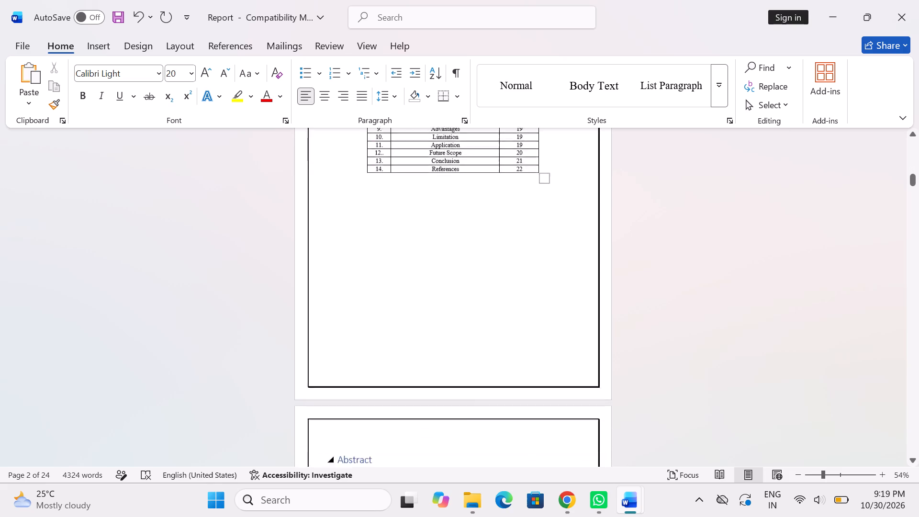
scroll(477, 356, "down", 8)
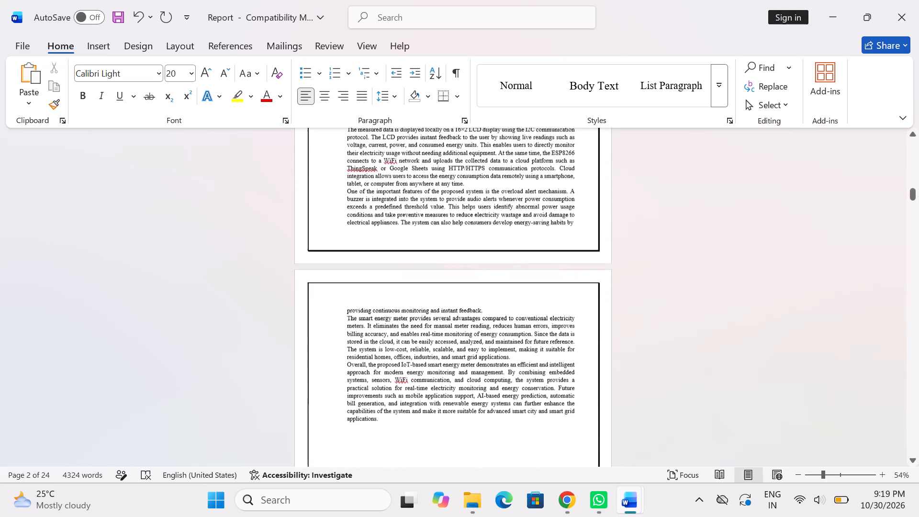
scroll(477, 356, "down", 7)
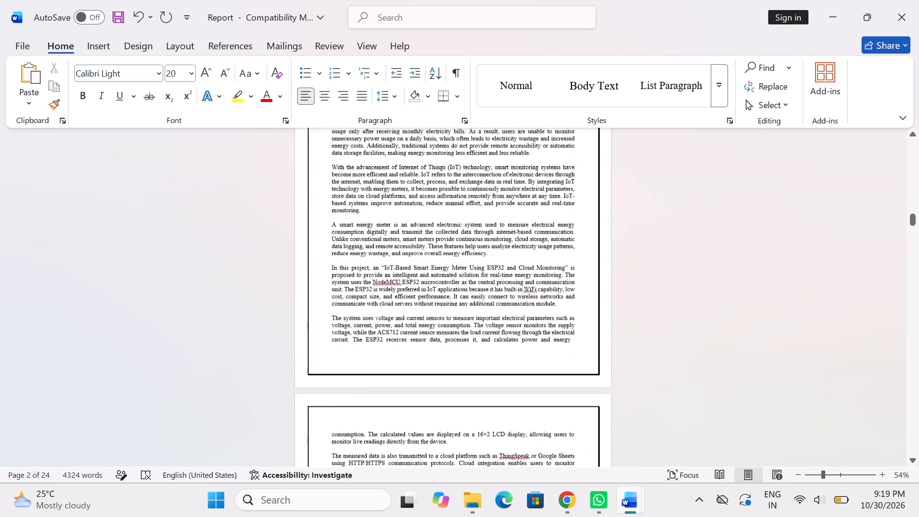
scroll(477, 356, "down", 9)
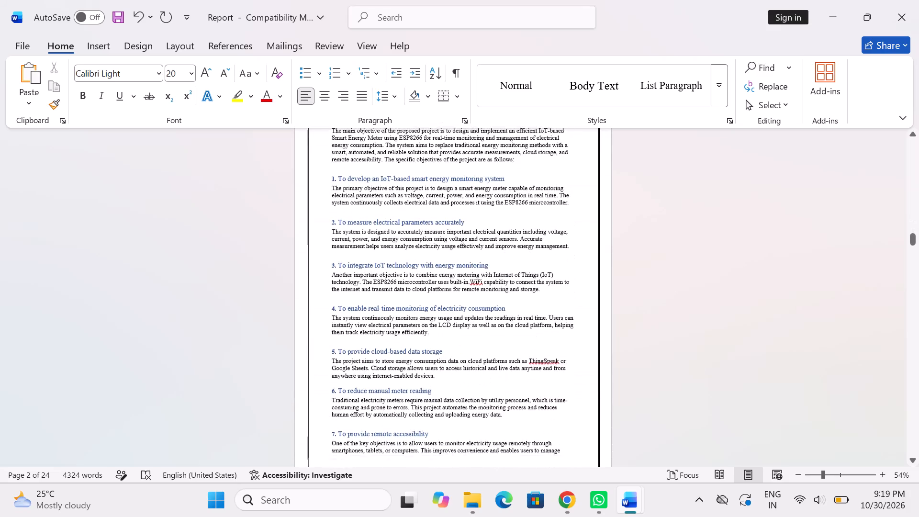
scroll(477, 356, "down", 9)
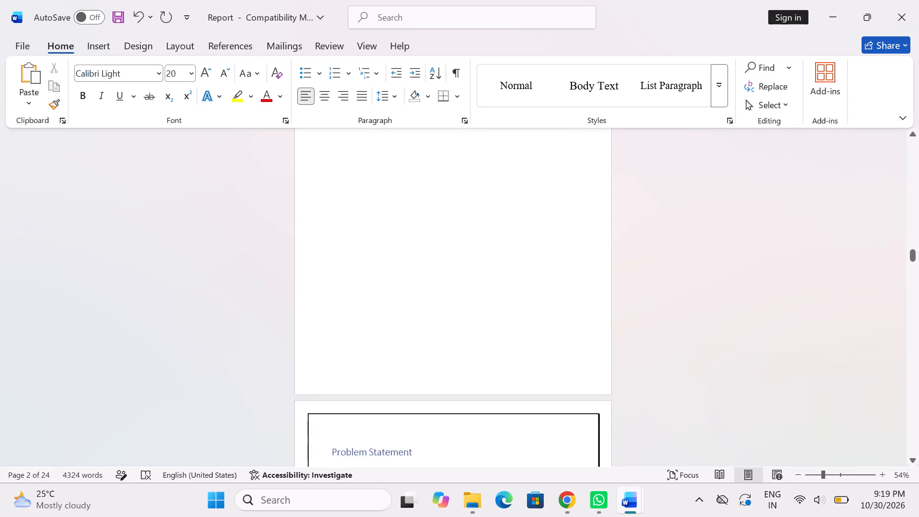
scroll(477, 356, "down", 8)
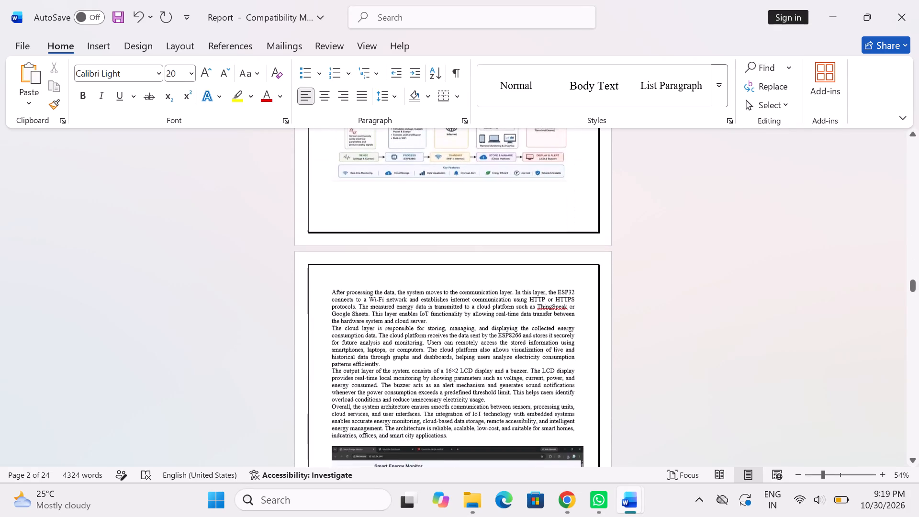
Examine the Report's System Architecture, Working Principle and Flowchart pages for layout and page breaks.
scroll(477, 356, "up", 5)
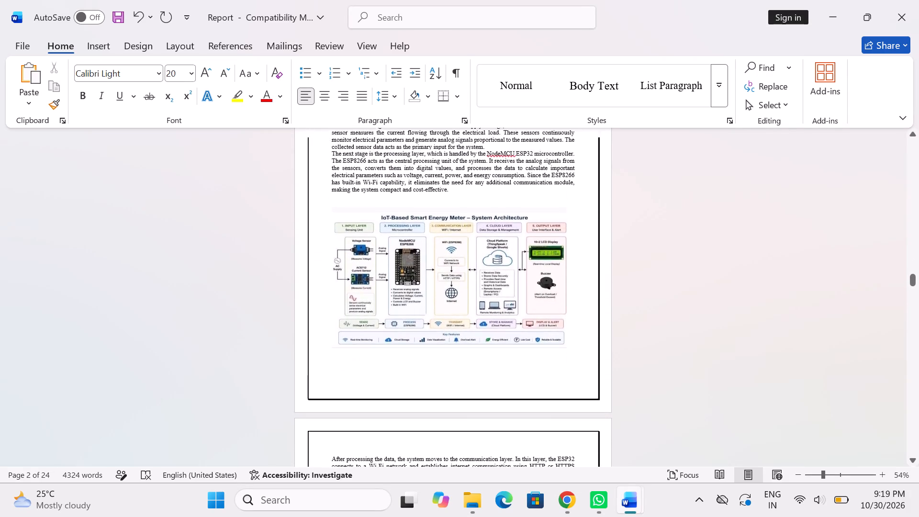
scroll(477, 356, "up", 1)
scroll(477, 356, "down", 5)
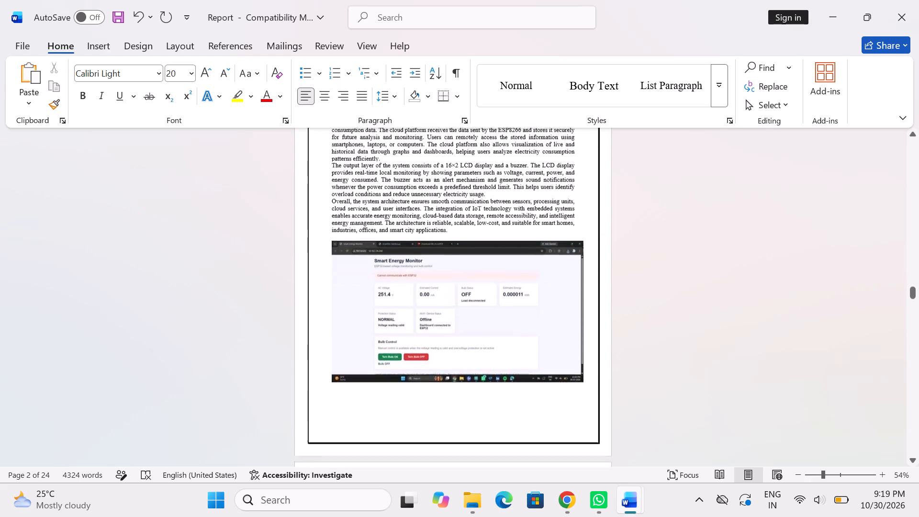
scroll(477, 356, "down", 4)
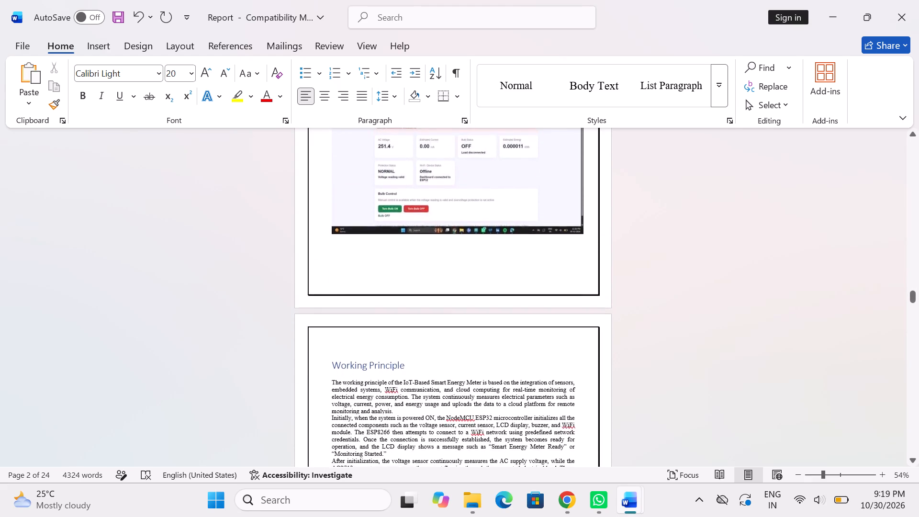
scroll(477, 356, "down", 9)
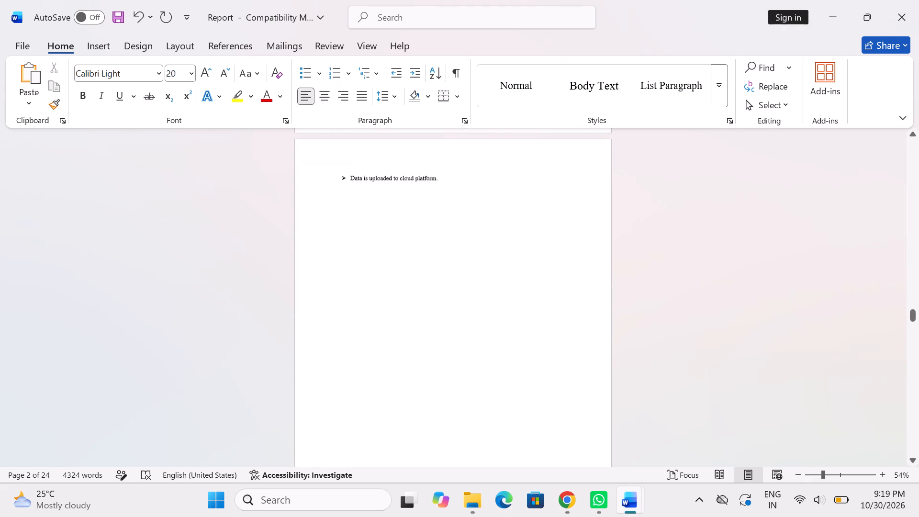
scroll(477, 356, "down", 9)
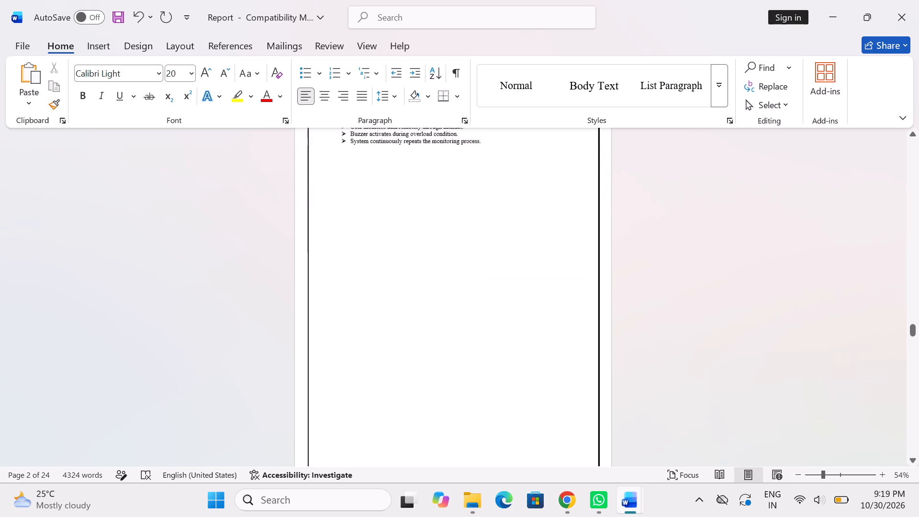
scroll(477, 356, "down", 6)
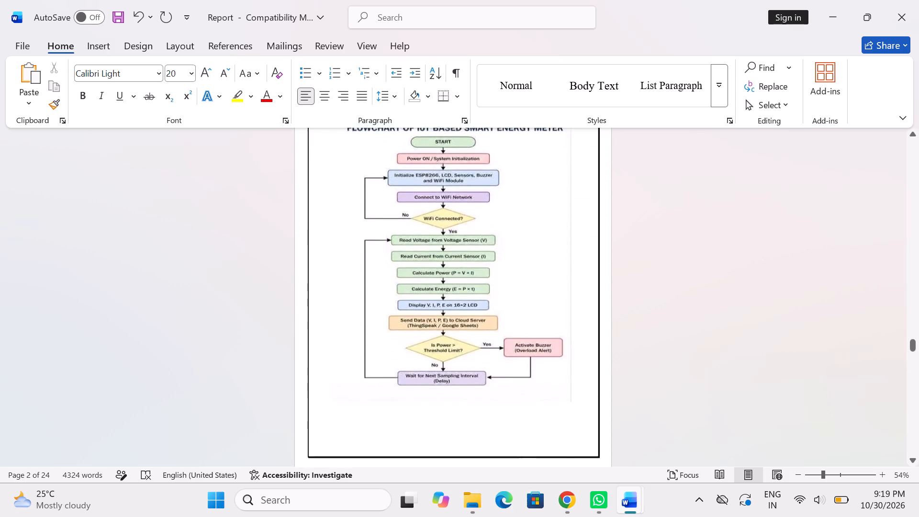
Examine the Report's remaining pages from Hardware Components through Applications and Future Scope to the Conclusion.
scroll(477, 356, "down", 7)
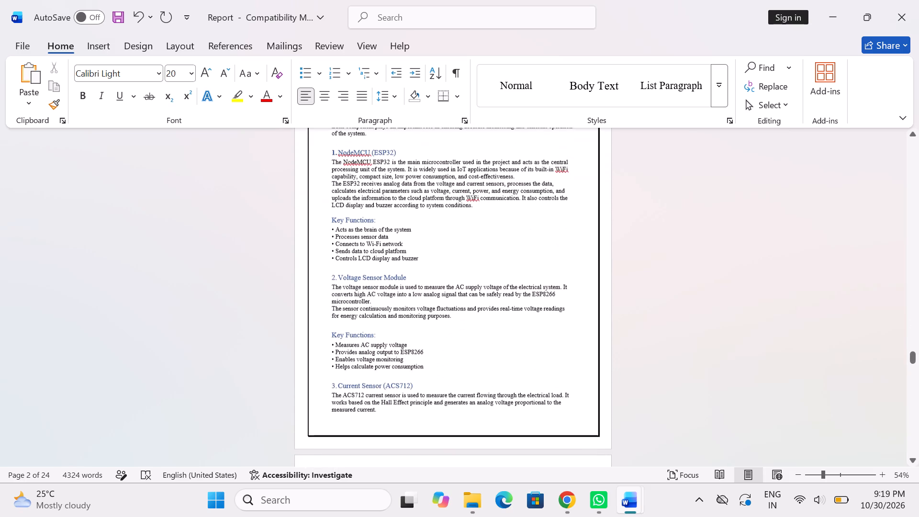
scroll(477, 356, "down", 2)
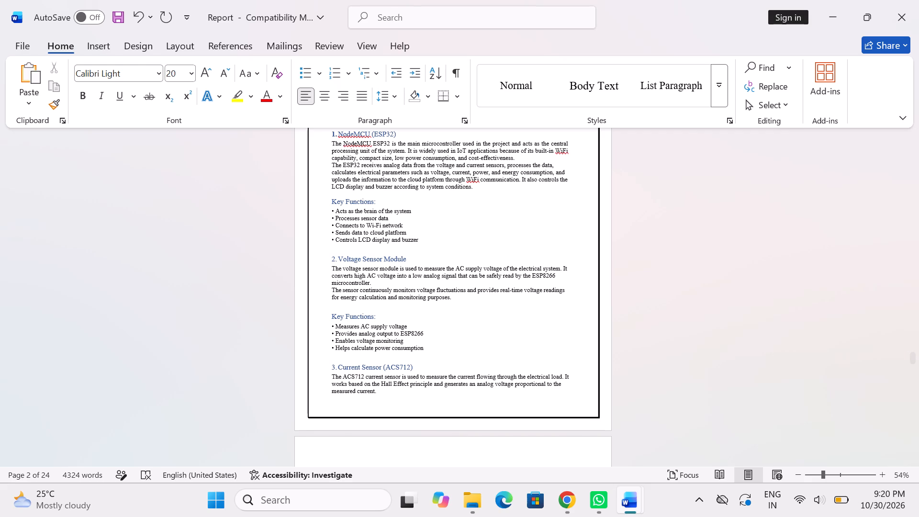
scroll(477, 356, "down", 3)
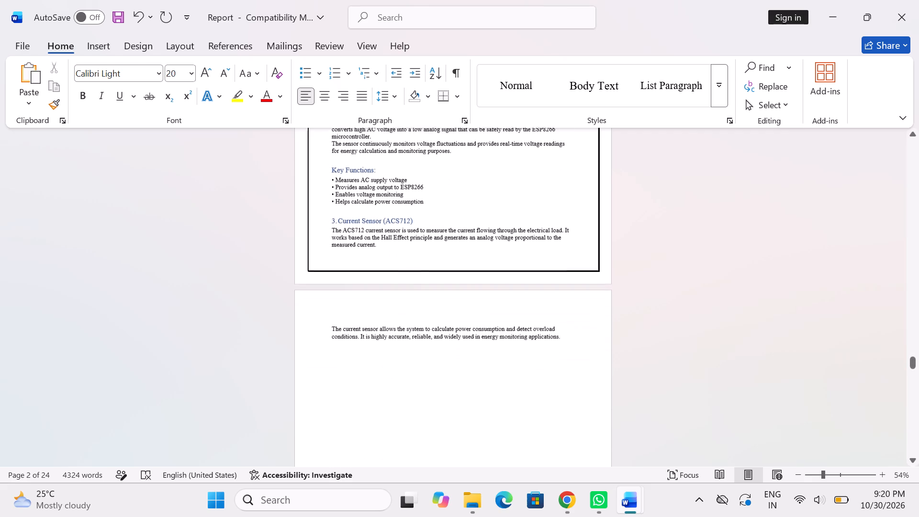
scroll(477, 356, "down", 7)
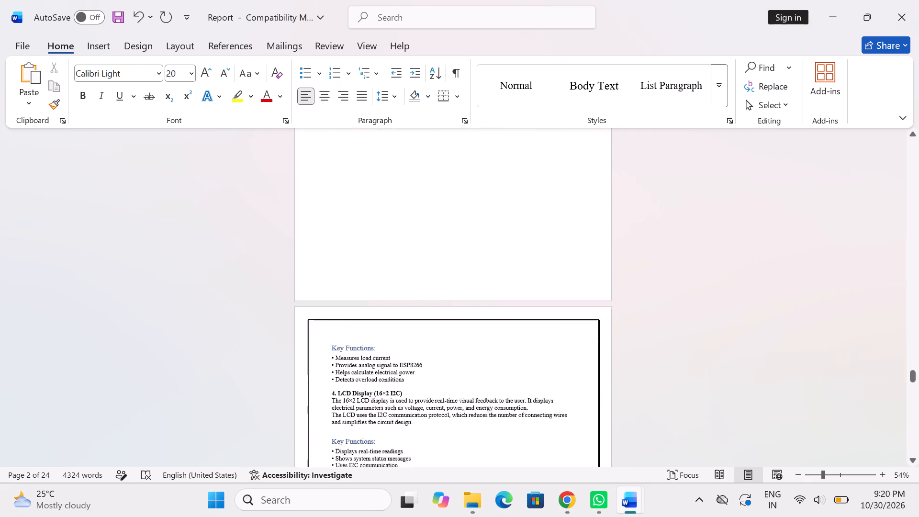
scroll(477, 356, "down", 2)
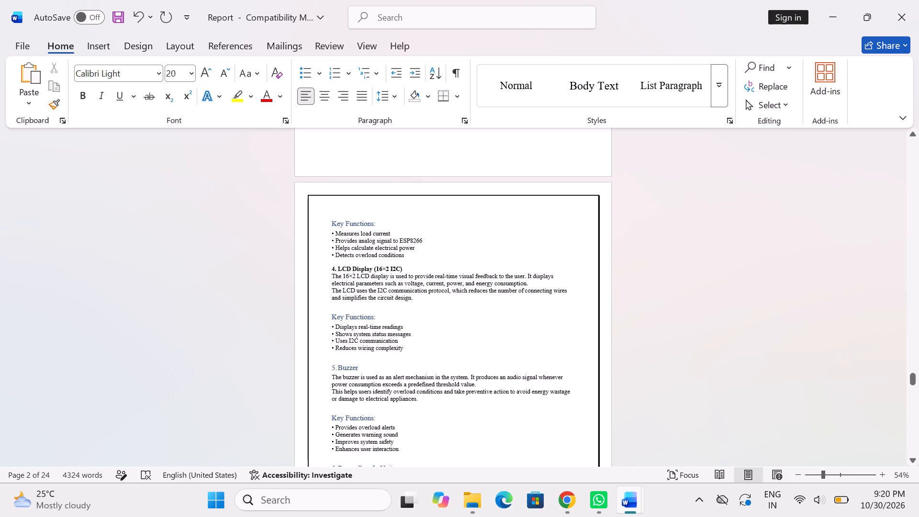
scroll(477, 356, "down", 2)
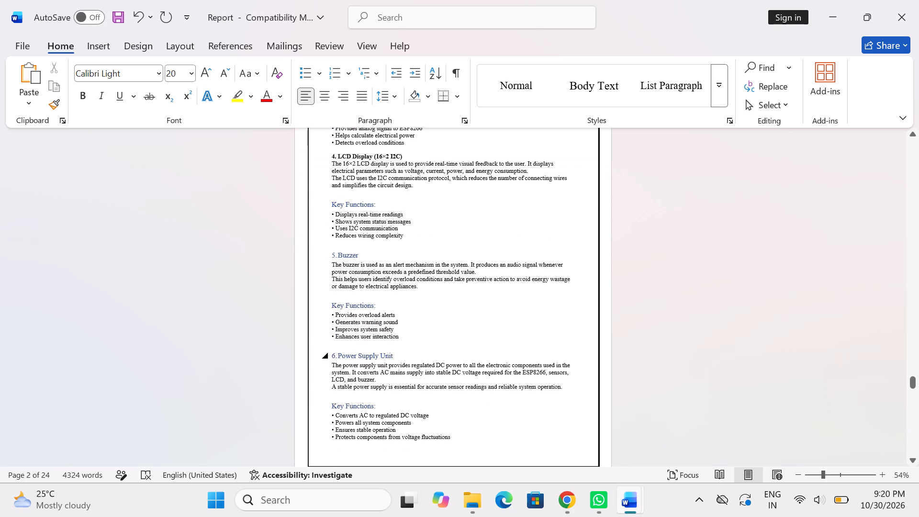
scroll(477, 356, "down", 15)
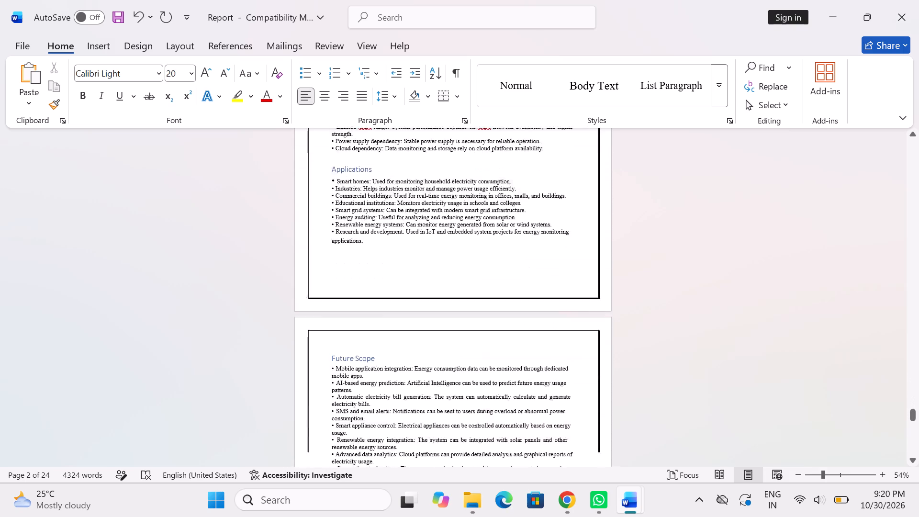
scroll(477, 356, "down", 5)
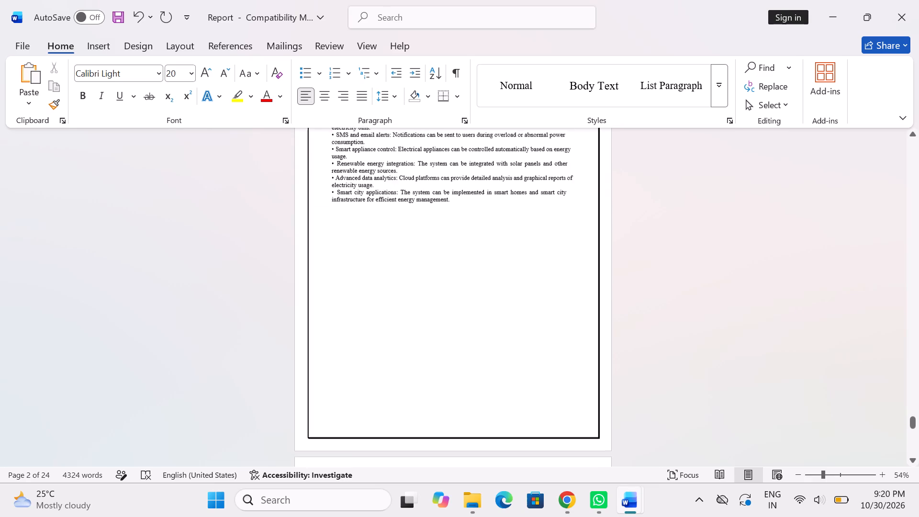
scroll(477, 356, "down", 7)
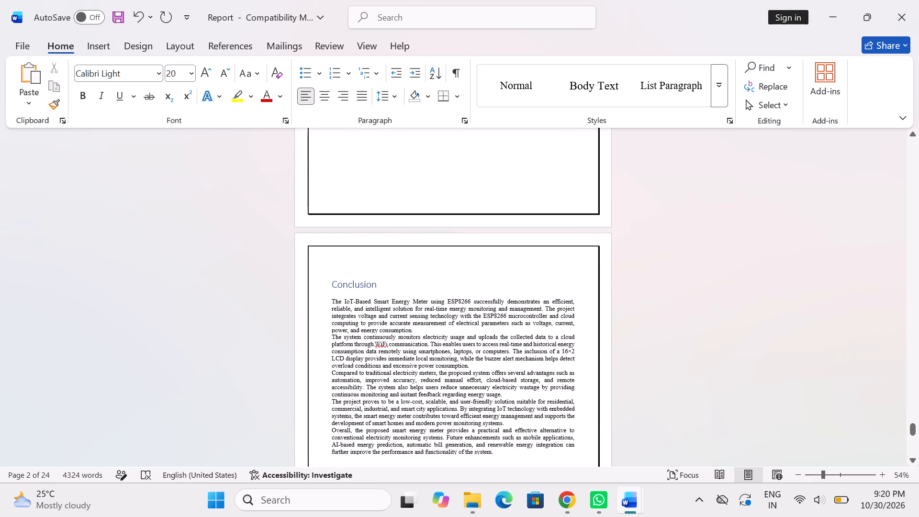
scroll(477, 356, "down", 2)
Delete the blank page between the cover page and the Index.
scroll(477, 356, "up", 10)
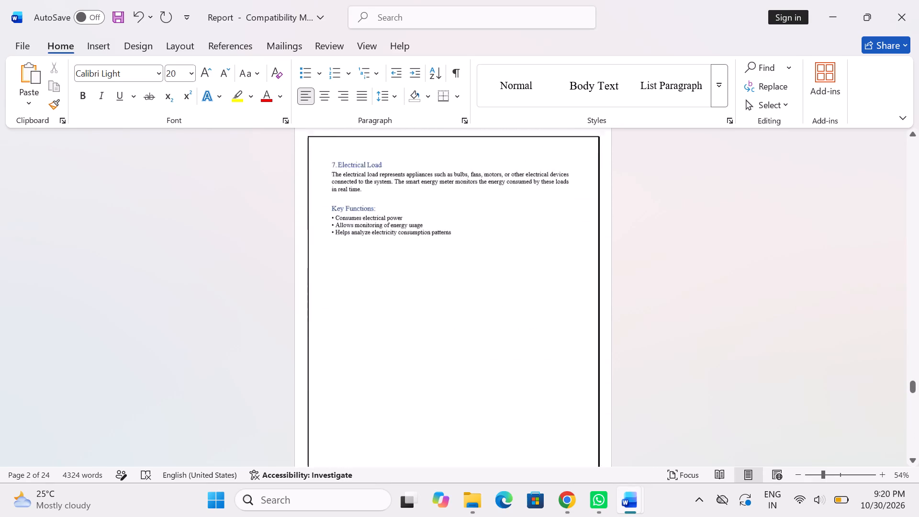
scroll(477, 356, "up", 9)
scroll(477, 356, "down", 2)
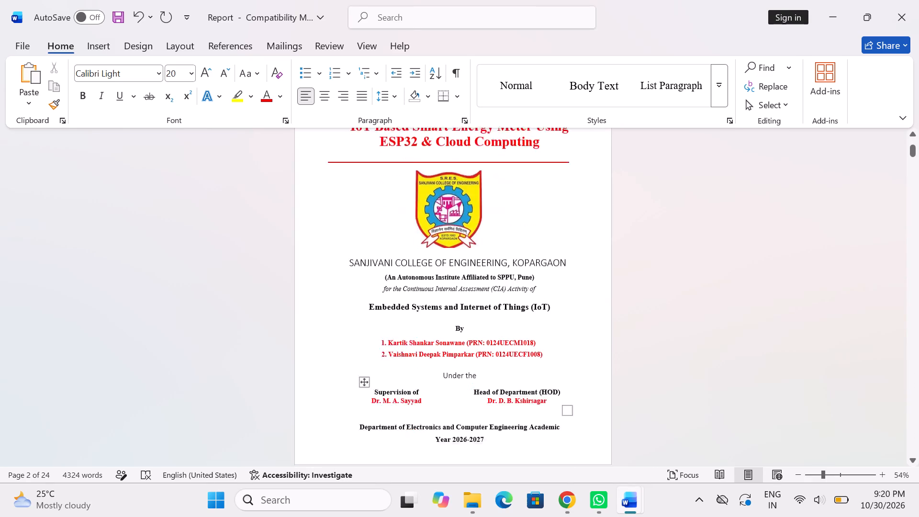
scroll(477, 356, "down", 2)
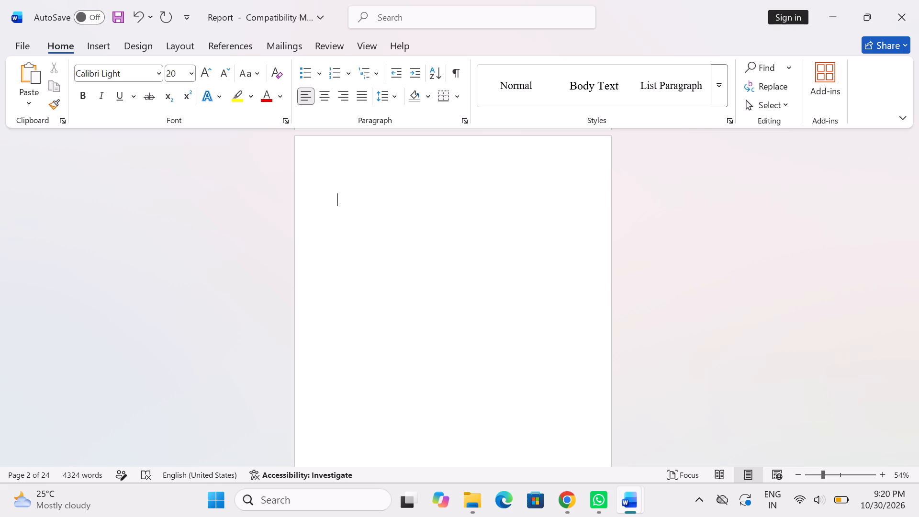
scroll(477, 356, "up", 1)
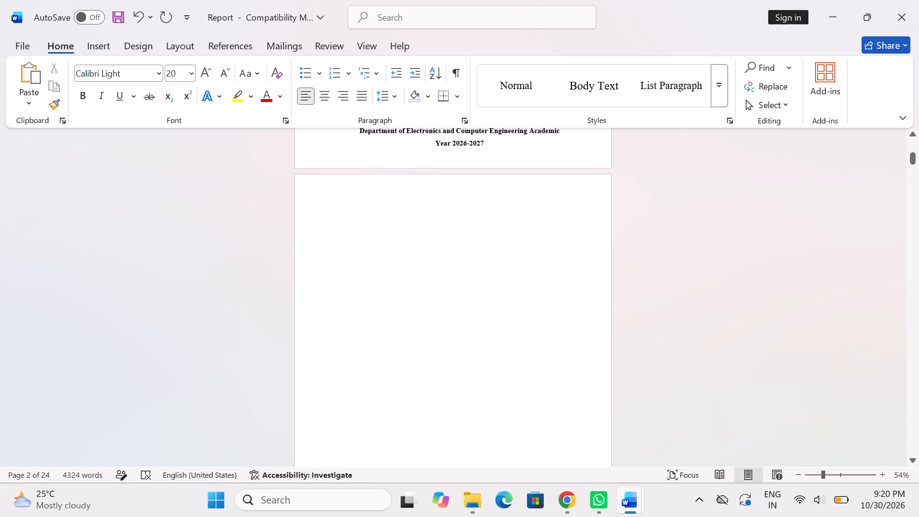
left_click(309, 184)
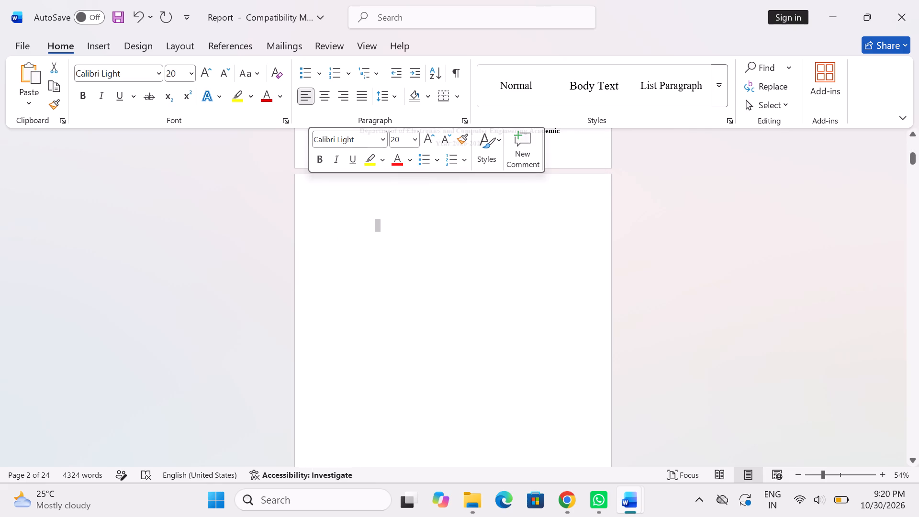
left_click(302, 189)
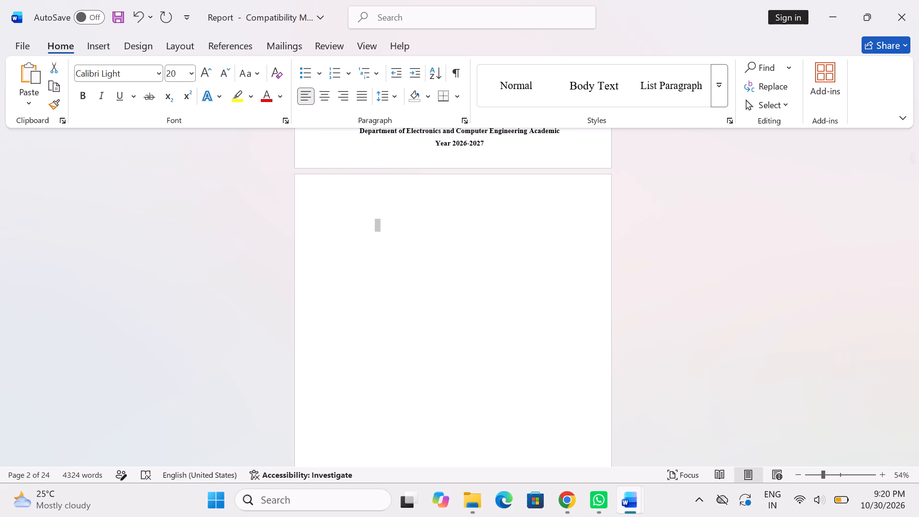
key("BackSpace")
key("BackSpace")
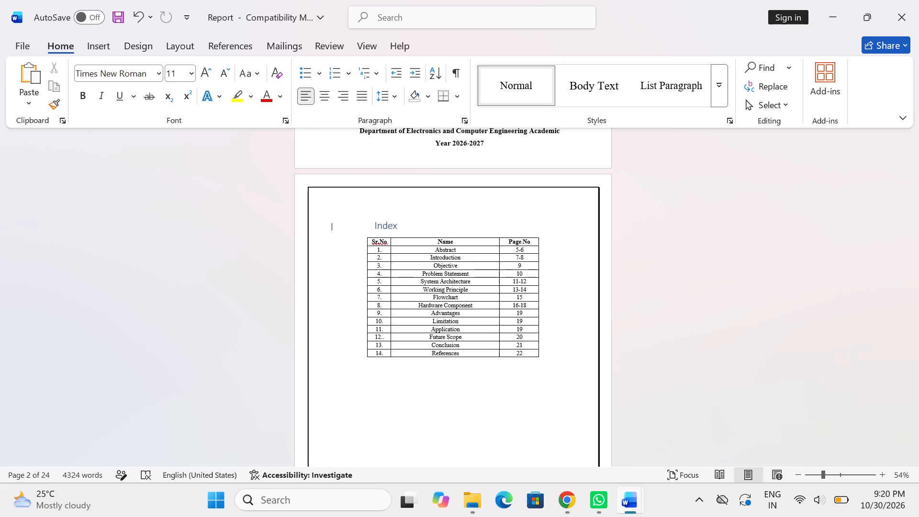
Insert a 2x2 table inside the Advantages cell of the Index table.
scroll(302, 189, "up", 3)
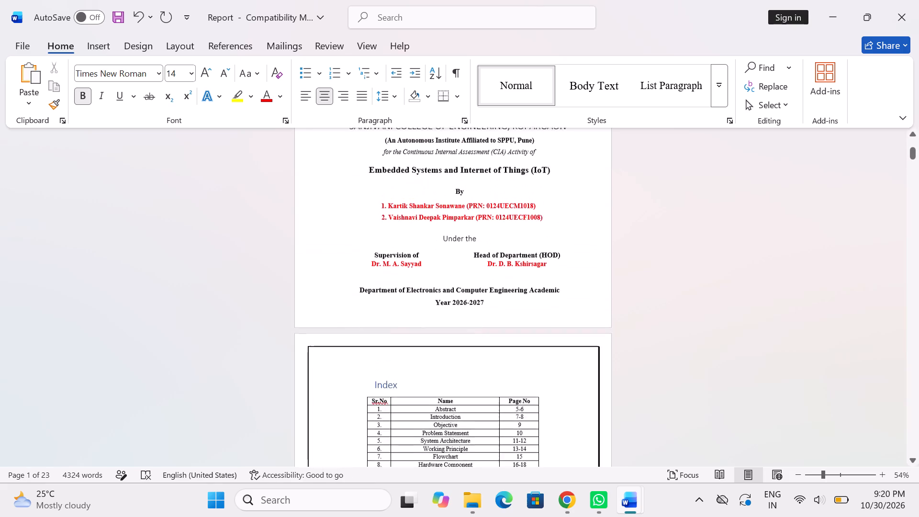
scroll(302, 189, "up", 1)
scroll(302, 189, "down", 6)
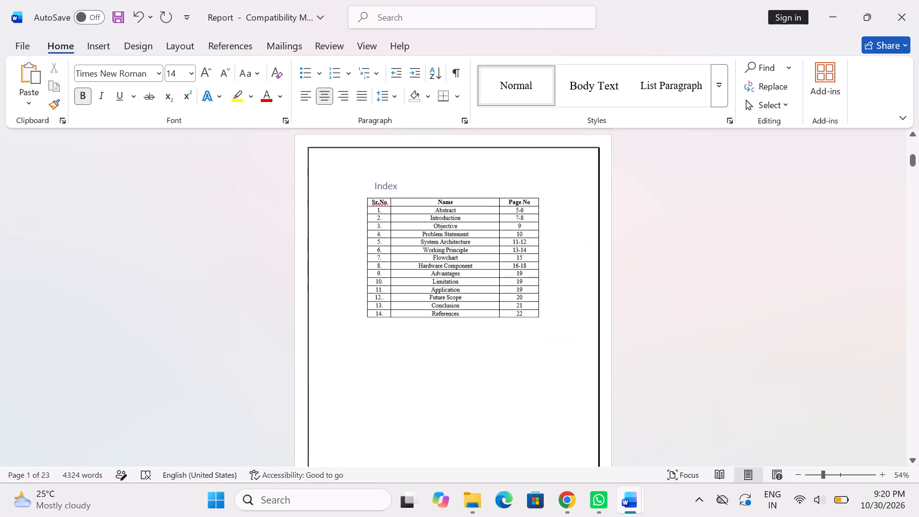
scroll(302, 189, "down", 6)
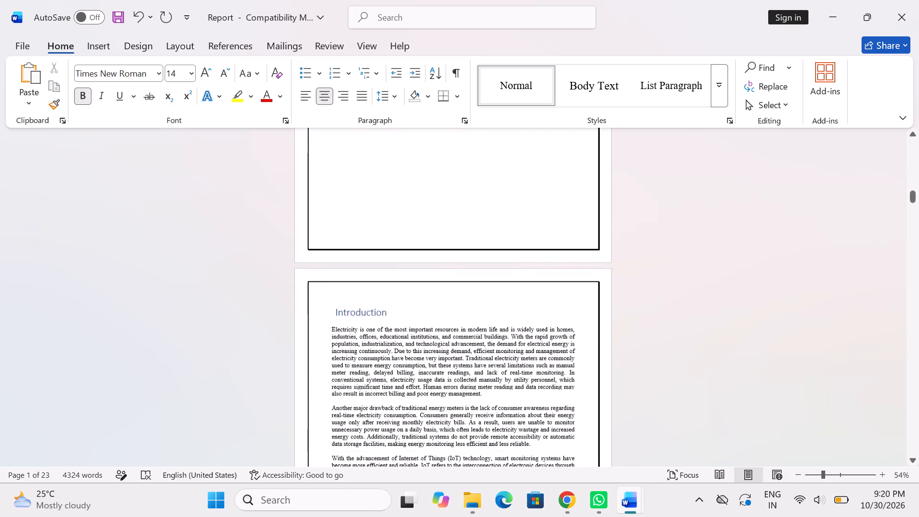
scroll(302, 189, "up", 6)
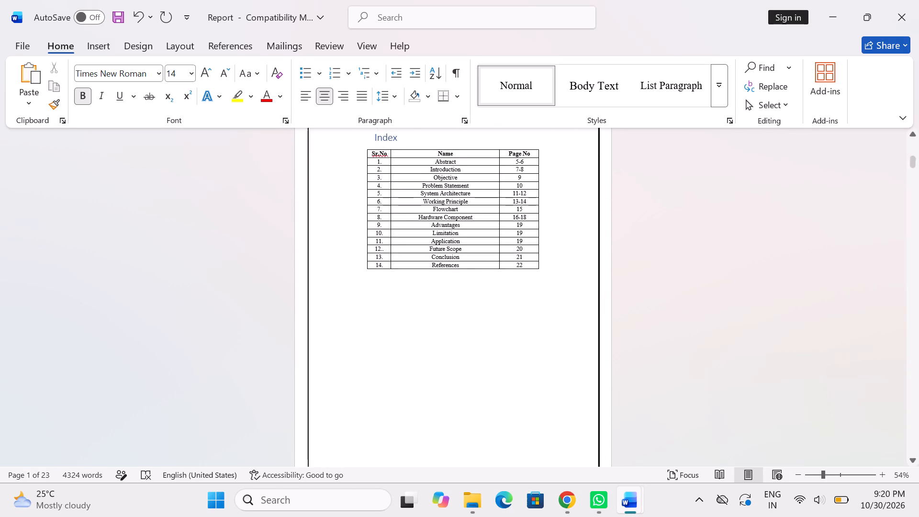
left_click(397, 198)
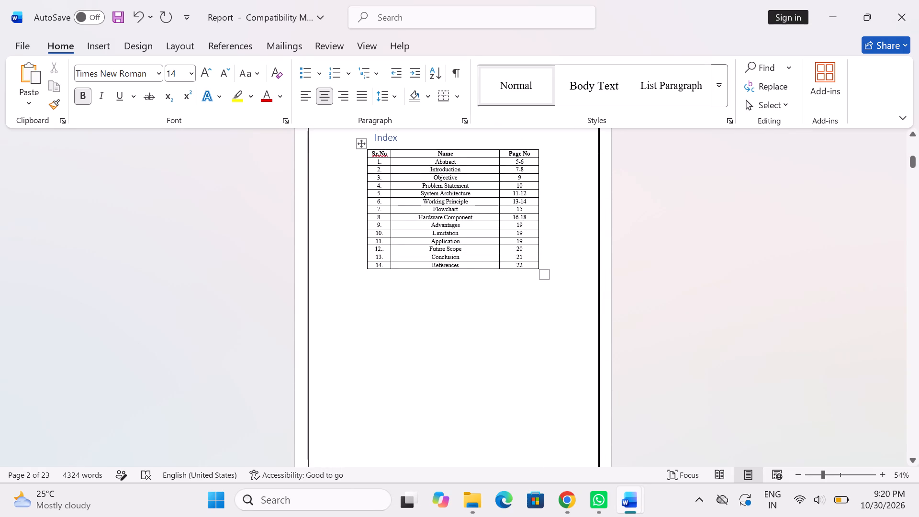
left_click(502, 264)
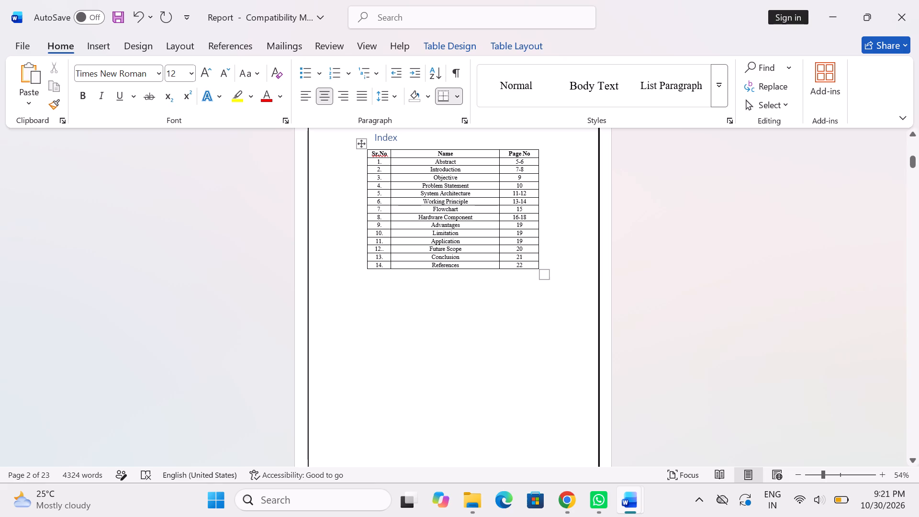
left_click(491, 228)
left_click(101, 46)
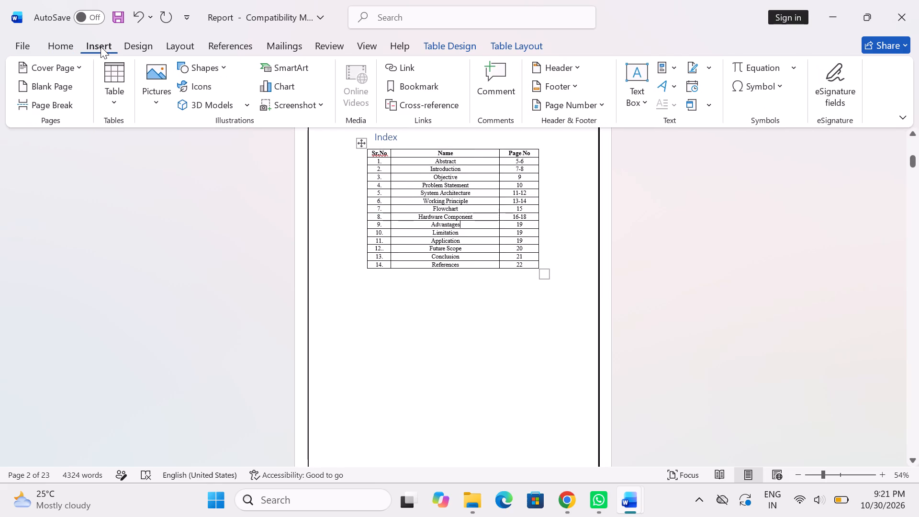
left_click(118, 98)
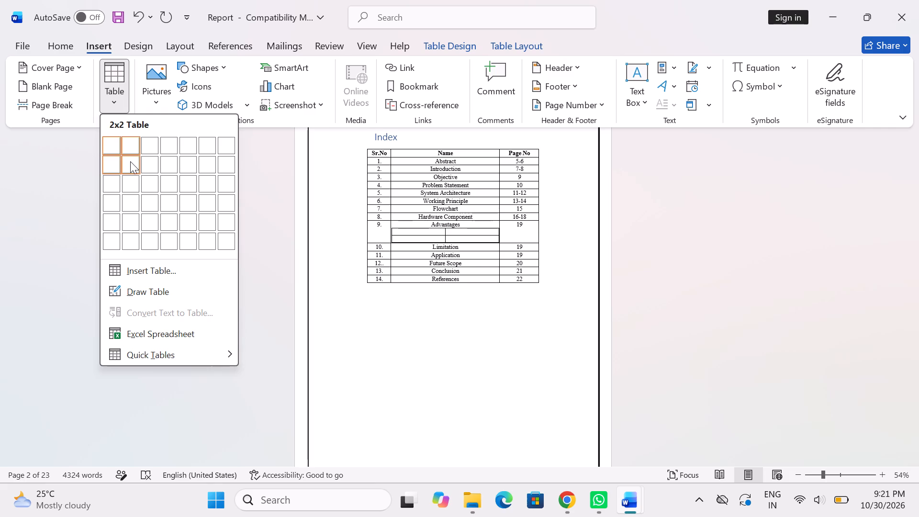
left_click(130, 161)
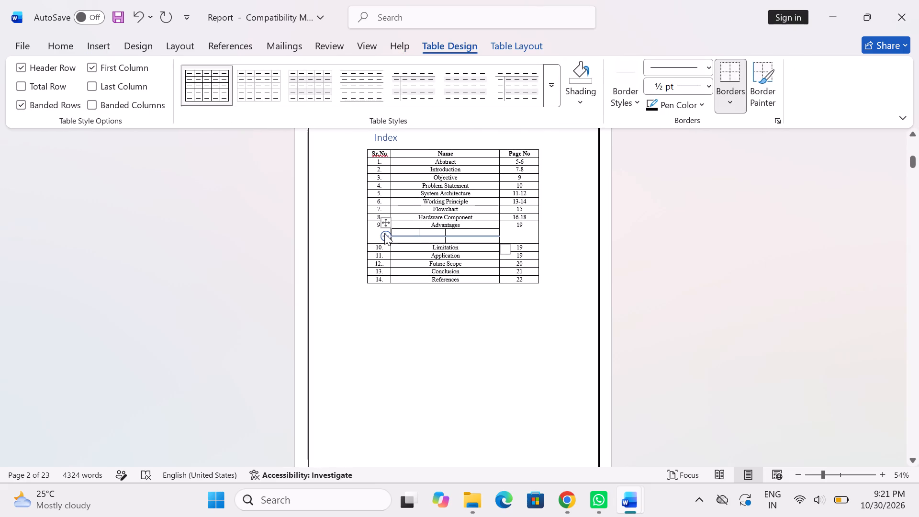
Apply the Table Grid style to the Index table.
left_click(370, 234)
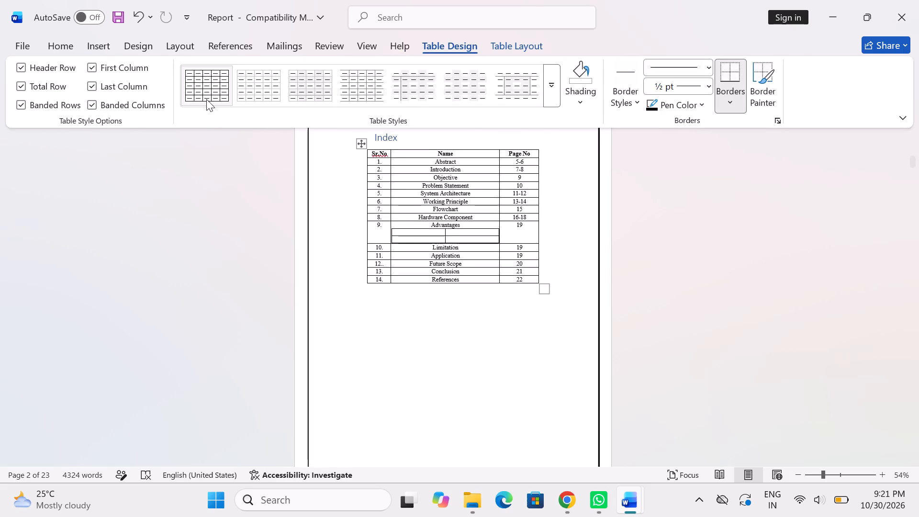
left_click(202, 75)
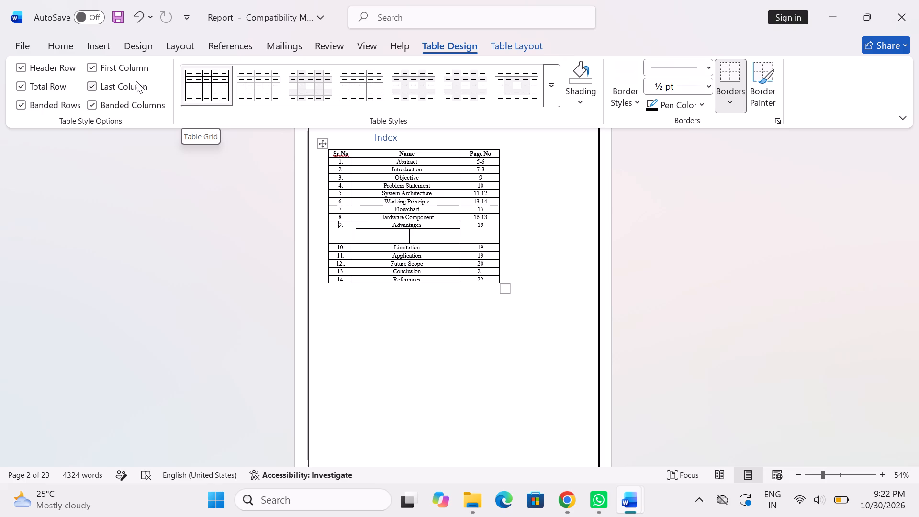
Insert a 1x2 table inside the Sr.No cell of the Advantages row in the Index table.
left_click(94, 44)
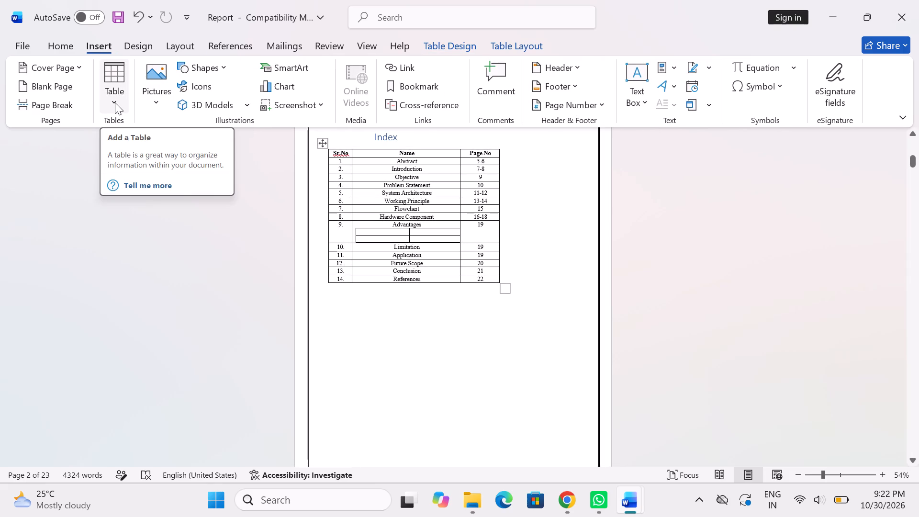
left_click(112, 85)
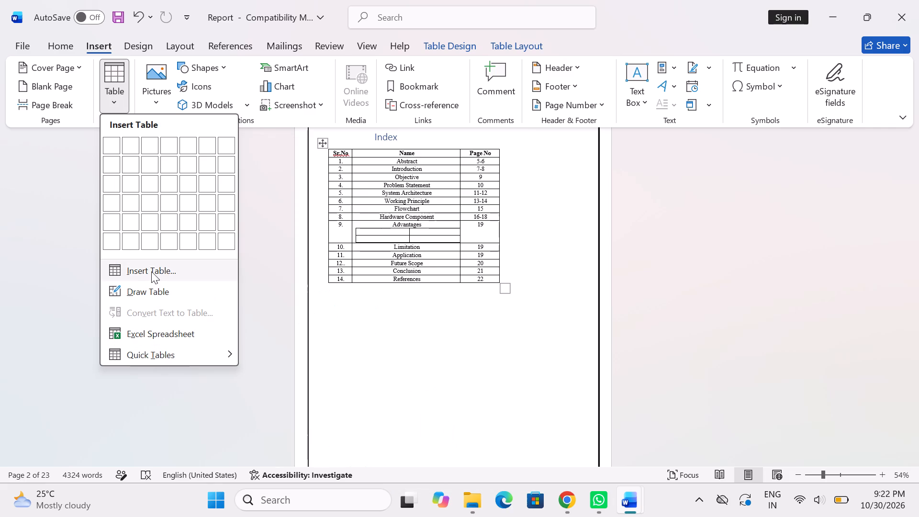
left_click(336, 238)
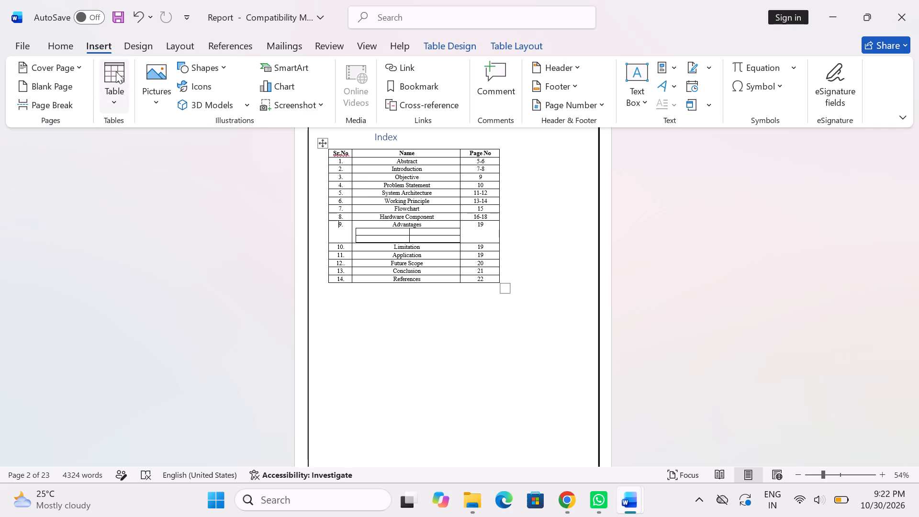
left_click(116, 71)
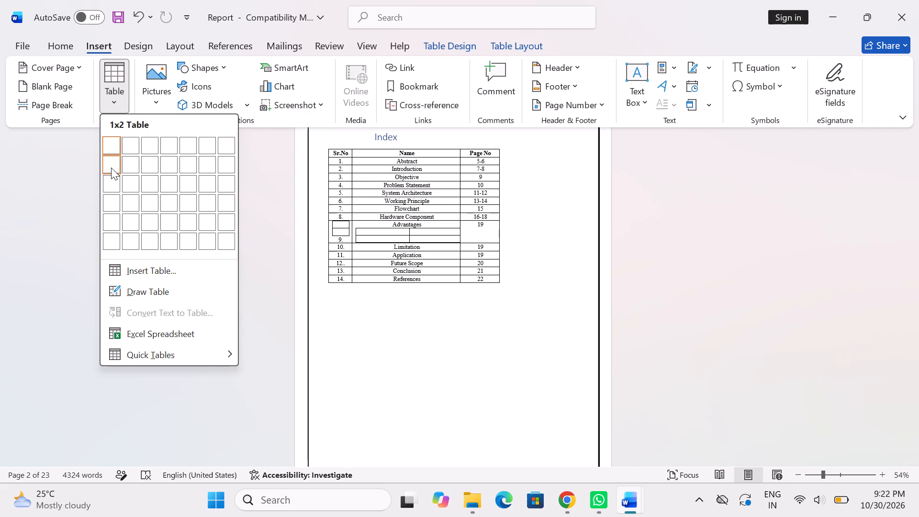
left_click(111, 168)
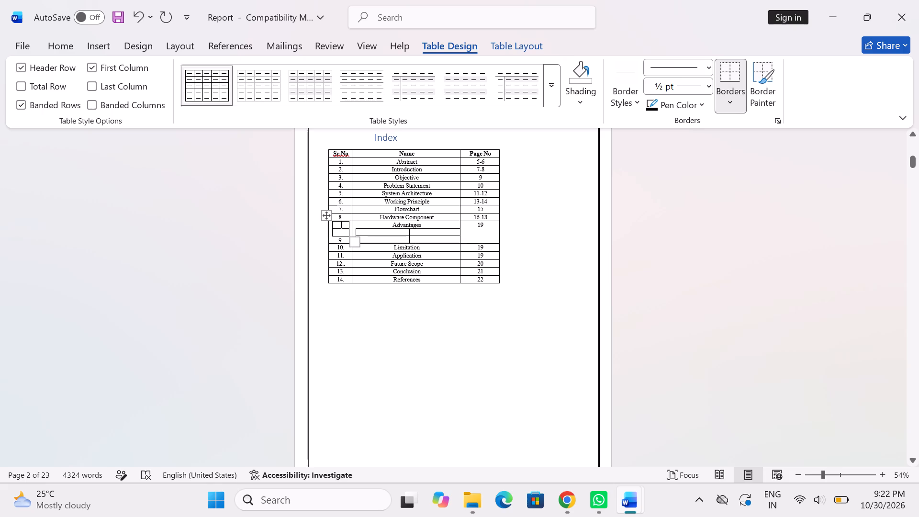
Undo both nested table insertions and the Table Grid style applied to the Index table.
left_click(135, 9)
left_click(135, 9)
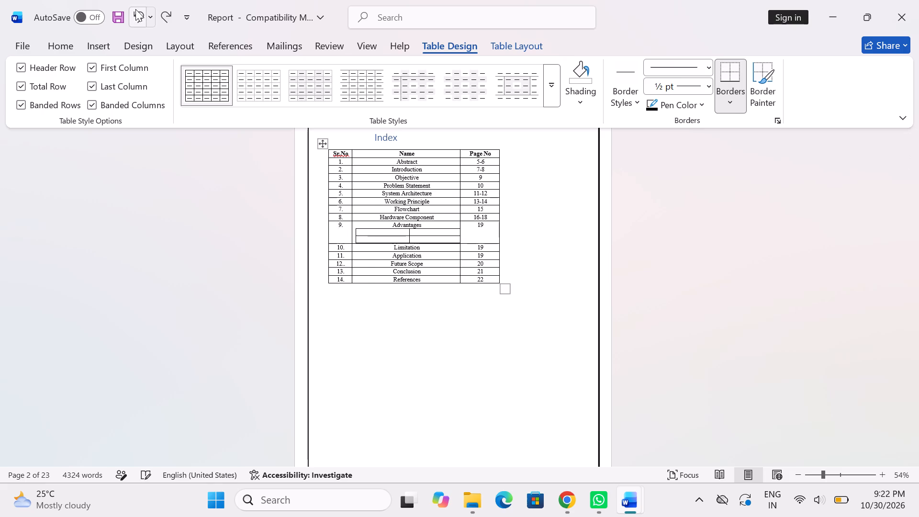
left_click(135, 9)
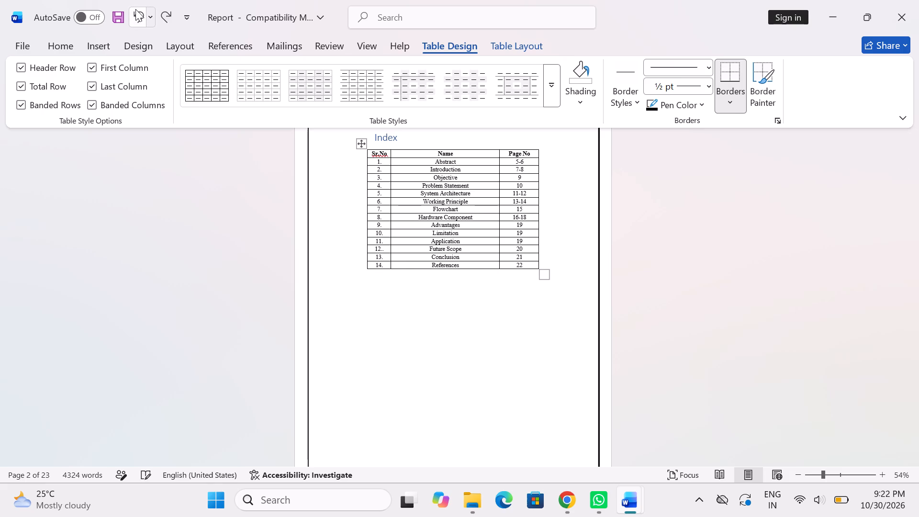
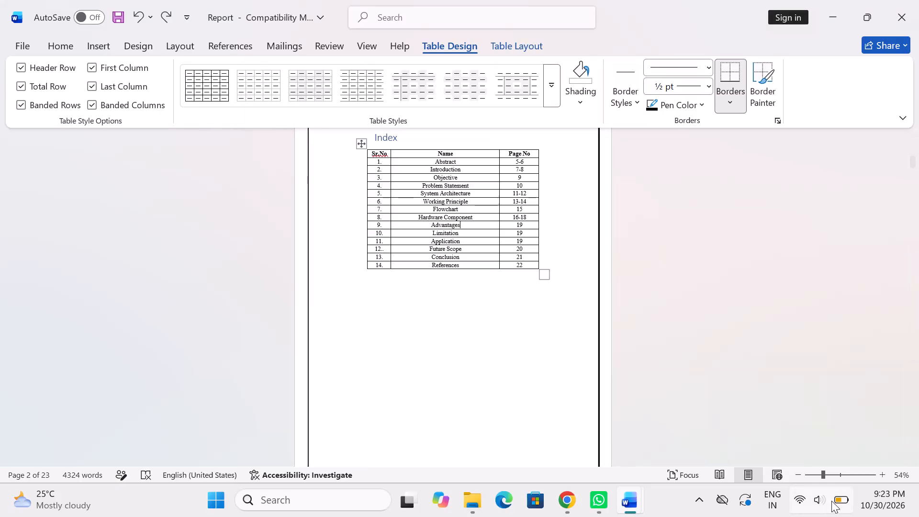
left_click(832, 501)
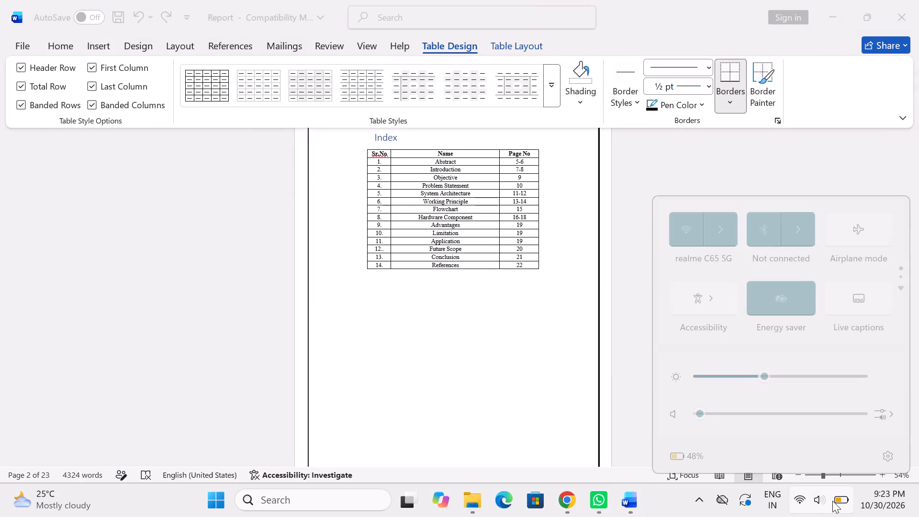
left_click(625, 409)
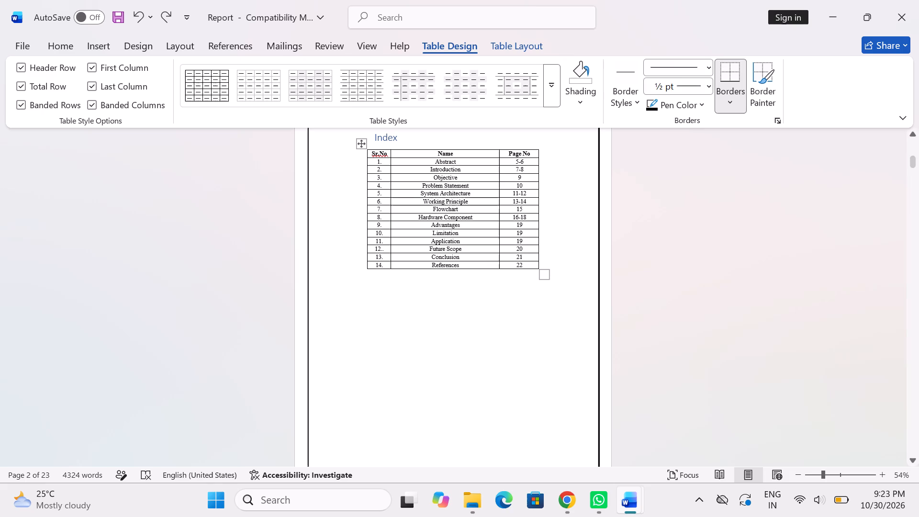
Review the report's page layout from the Index through System Architecture, Flowchart and Hardware Component to the Advantages section.
scroll(424, 393, "down", 11)
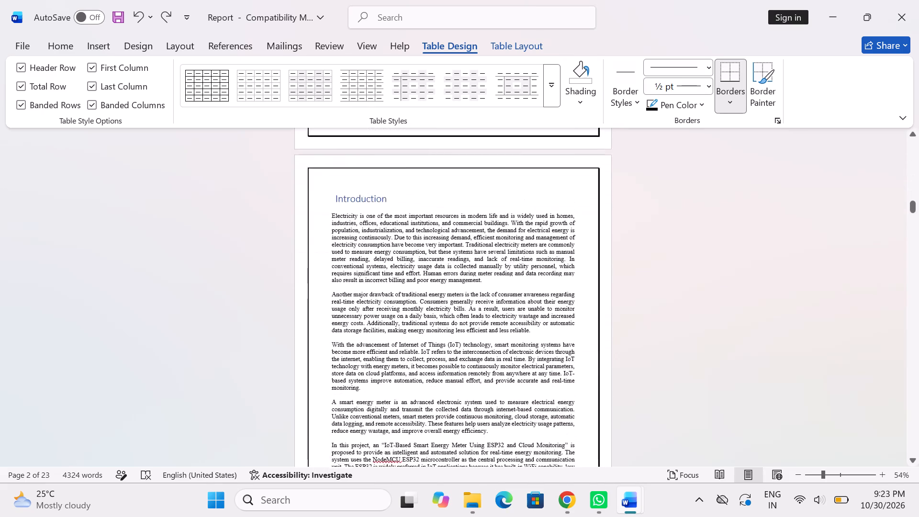
scroll(424, 393, "down", 9)
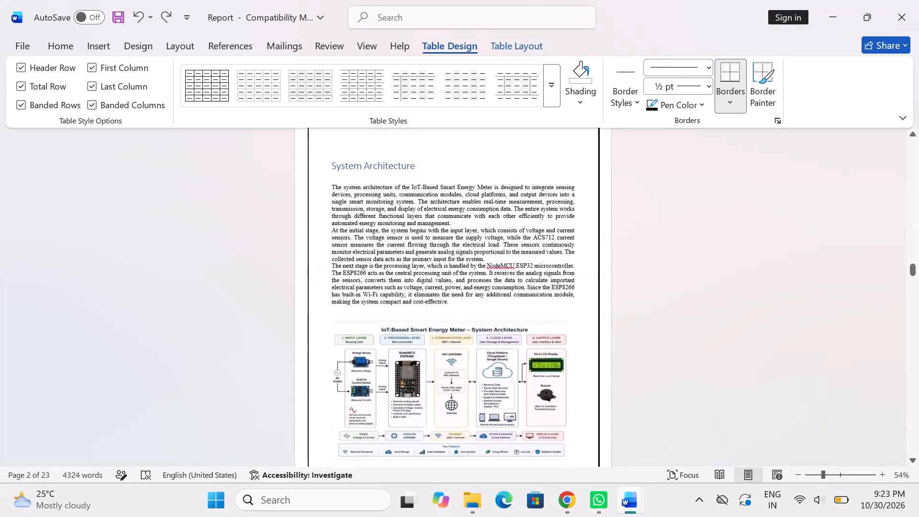
scroll(424, 393, "down", 8)
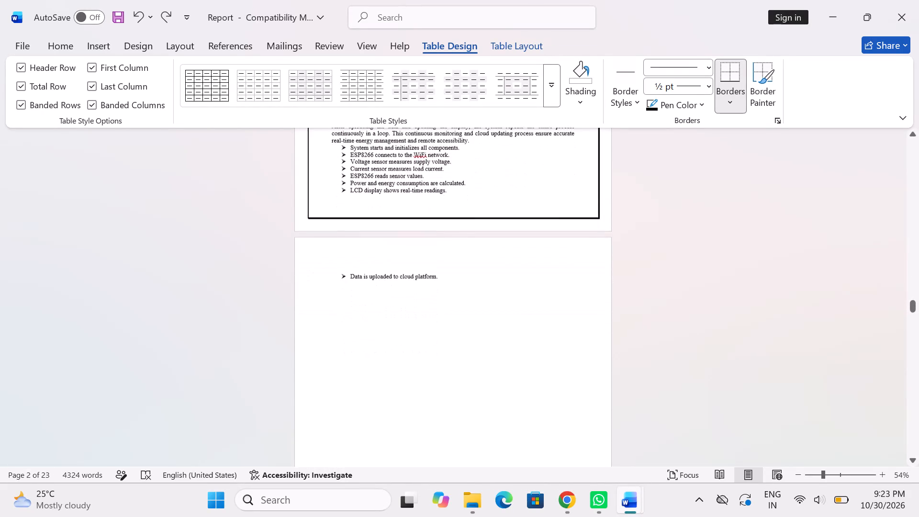
scroll(424, 393, "down", 7)
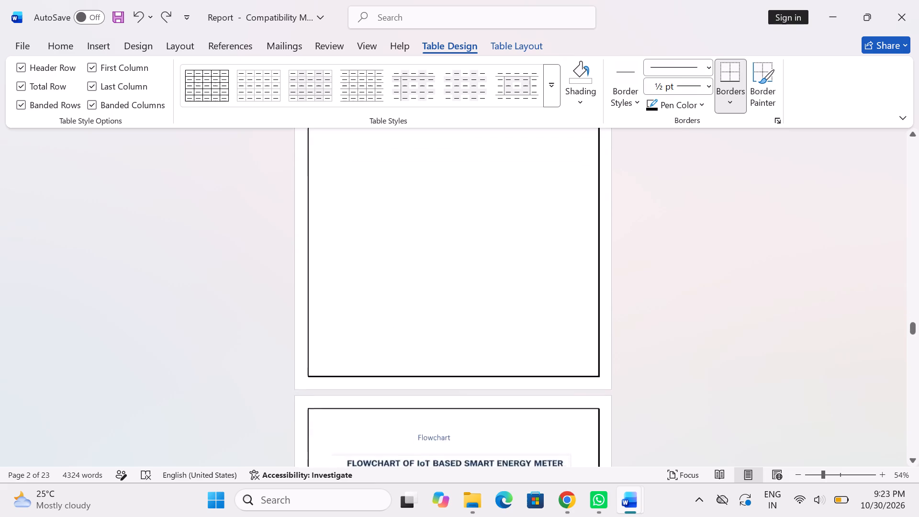
scroll(424, 393, "down", 8)
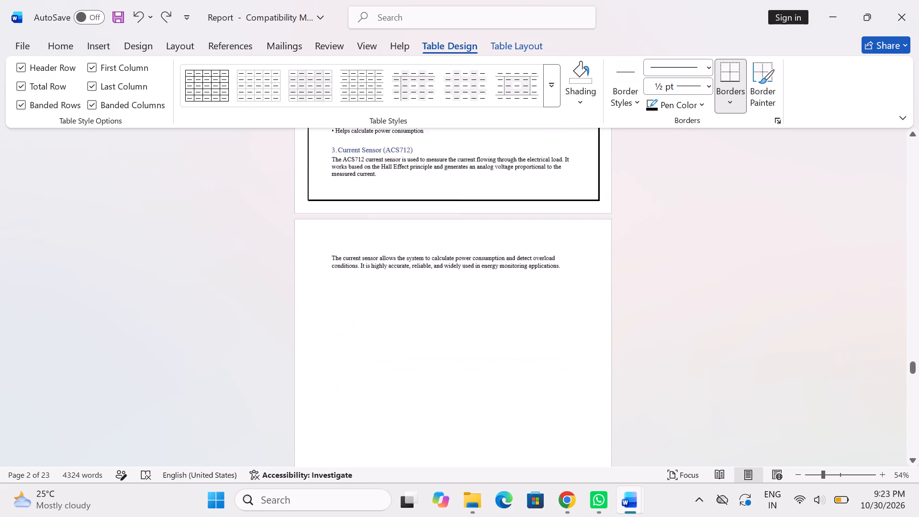
scroll(424, 393, "down", 1)
scroll(424, 393, "up", 6)
scroll(424, 393, "down", 1)
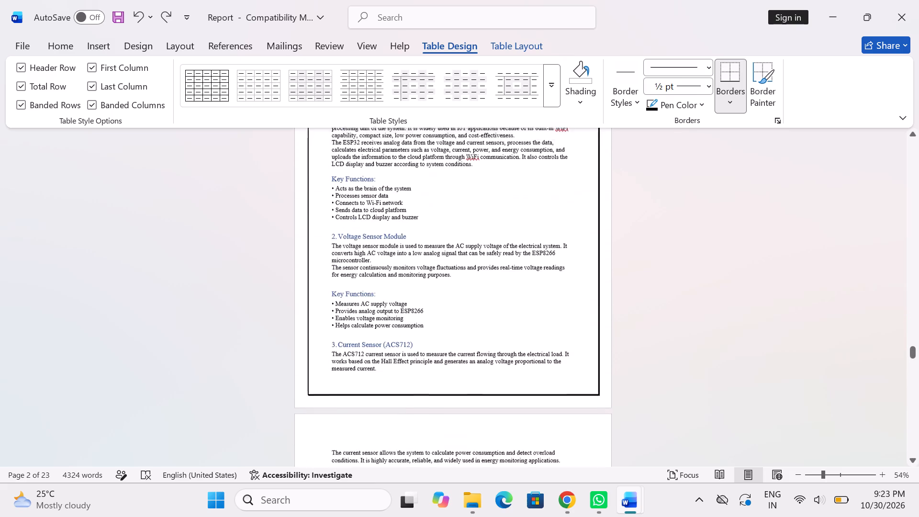
scroll(424, 393, "down", 2)
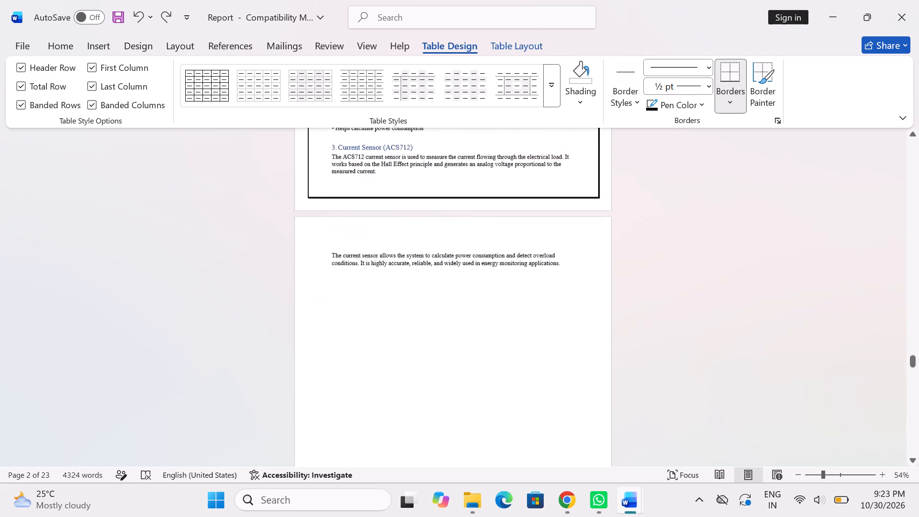
scroll(424, 393, "down", 5)
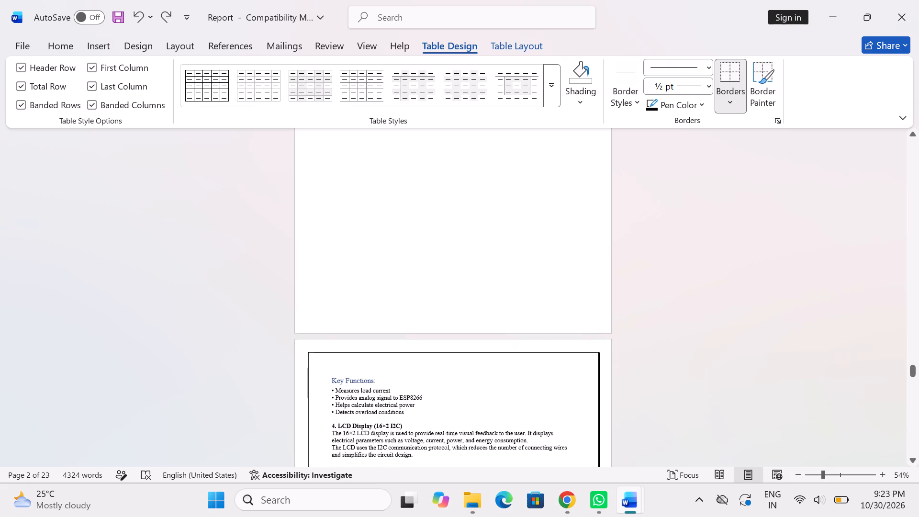
scroll(424, 393, "down", 6)
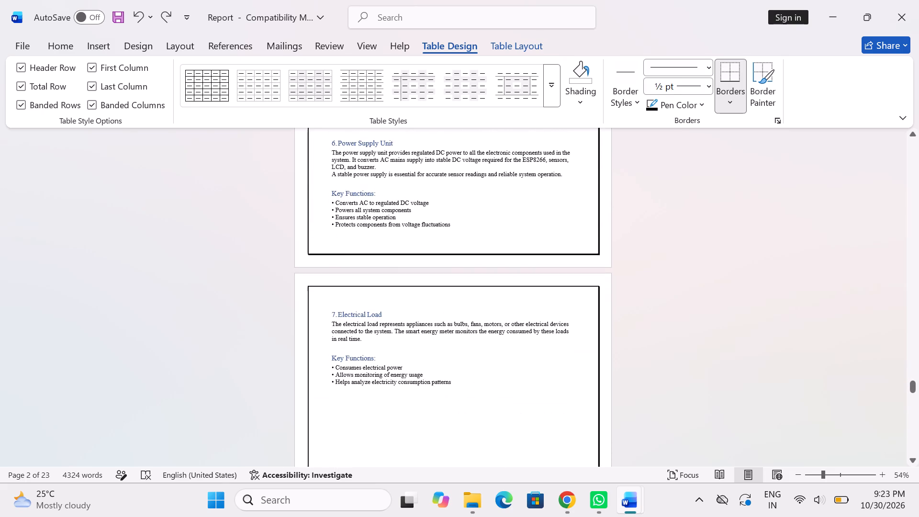
scroll(424, 393, "down", 4)
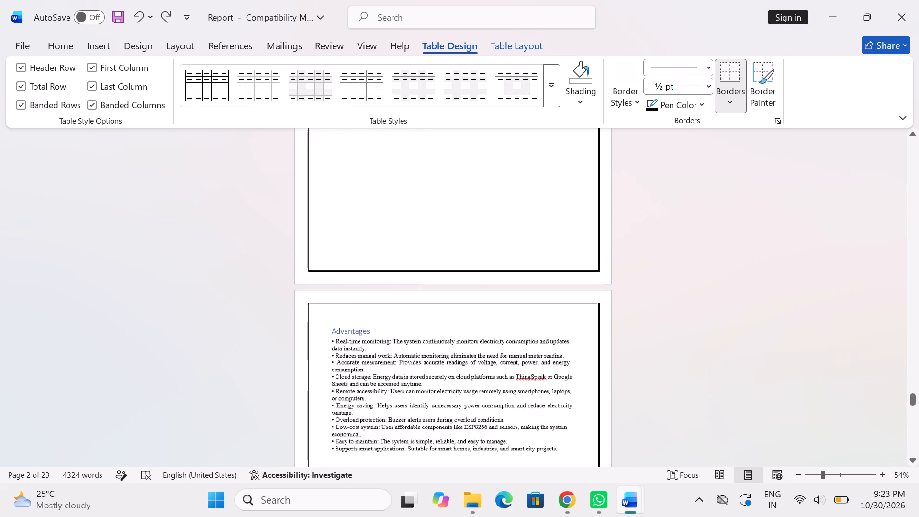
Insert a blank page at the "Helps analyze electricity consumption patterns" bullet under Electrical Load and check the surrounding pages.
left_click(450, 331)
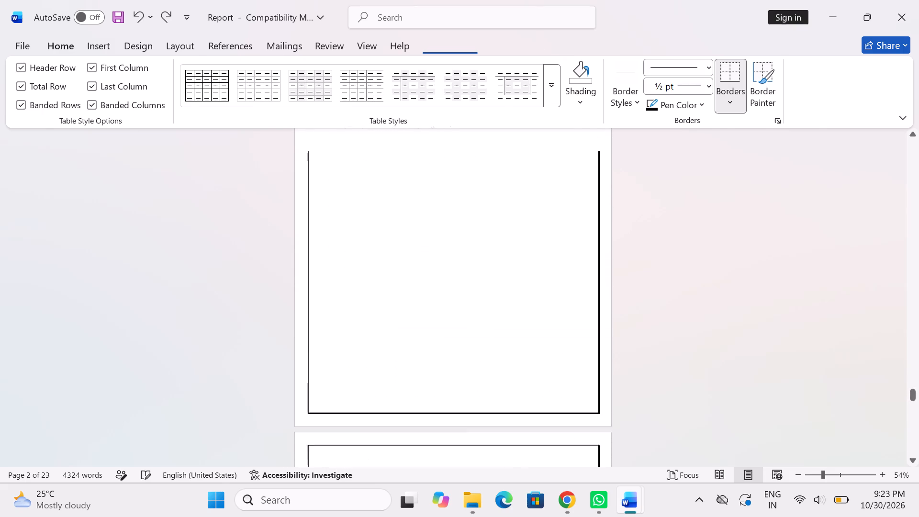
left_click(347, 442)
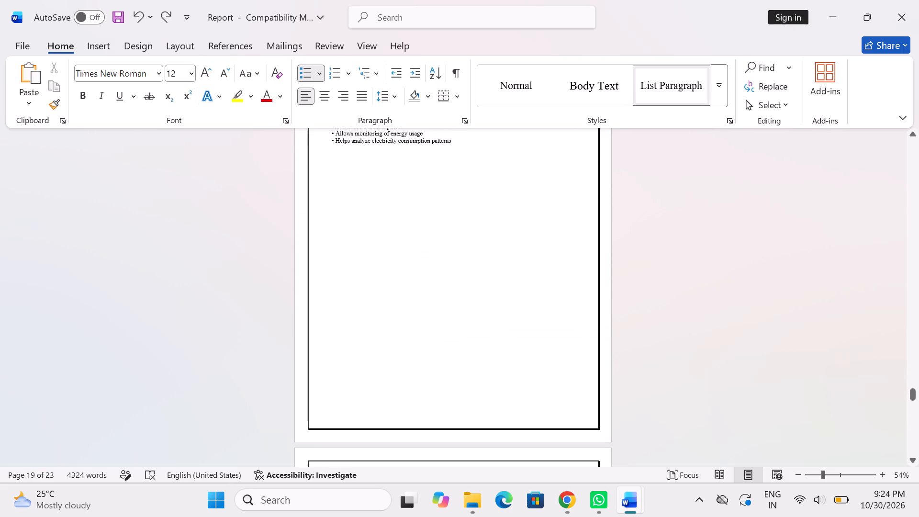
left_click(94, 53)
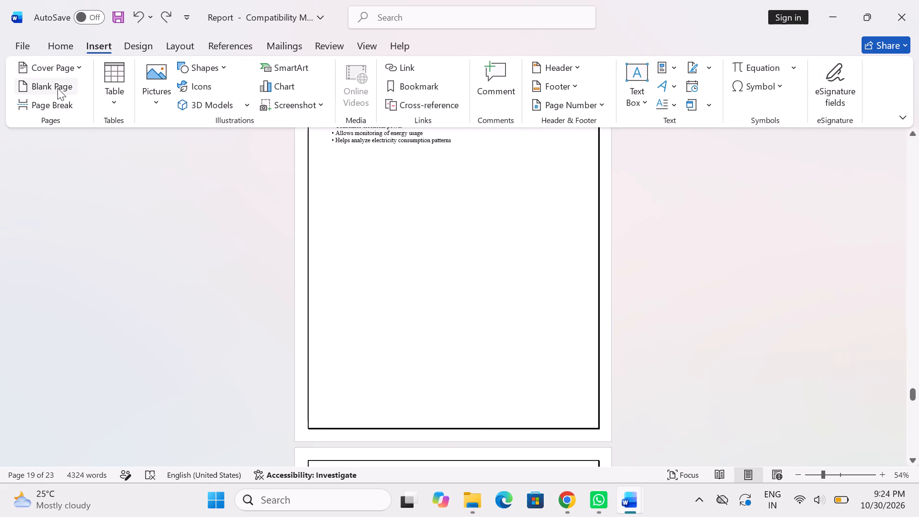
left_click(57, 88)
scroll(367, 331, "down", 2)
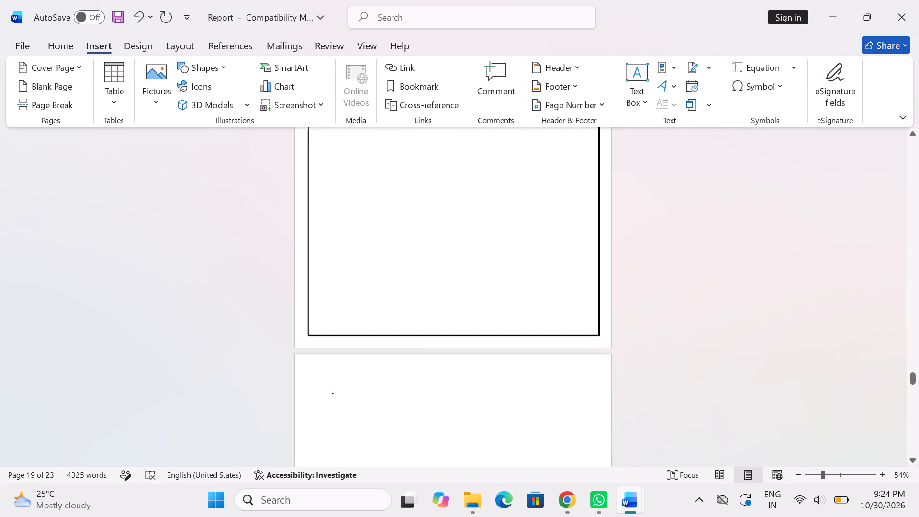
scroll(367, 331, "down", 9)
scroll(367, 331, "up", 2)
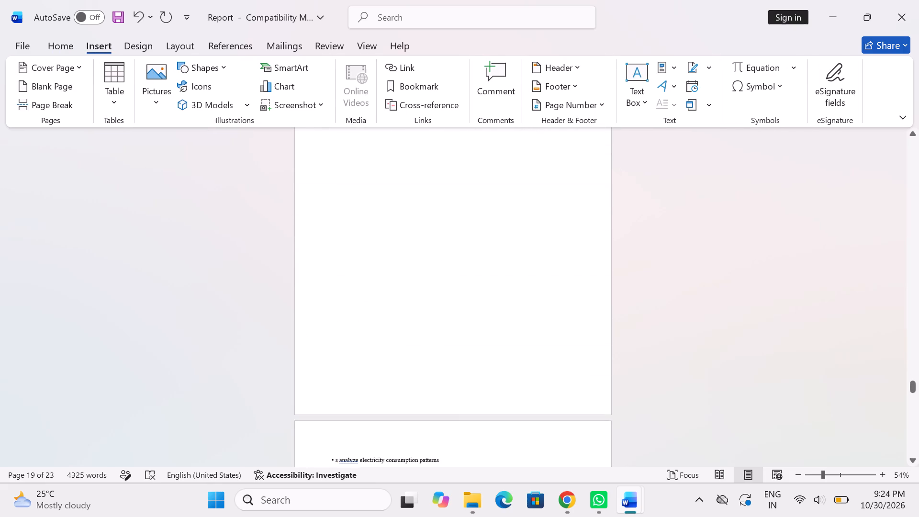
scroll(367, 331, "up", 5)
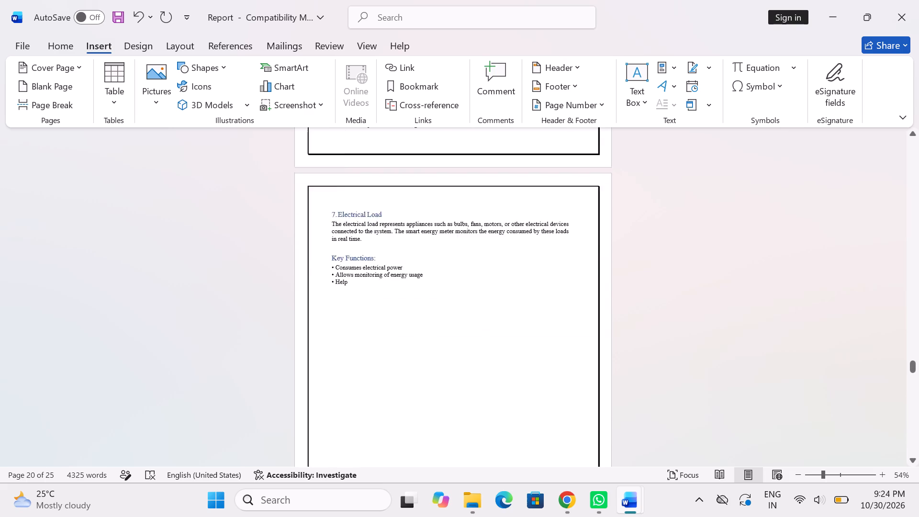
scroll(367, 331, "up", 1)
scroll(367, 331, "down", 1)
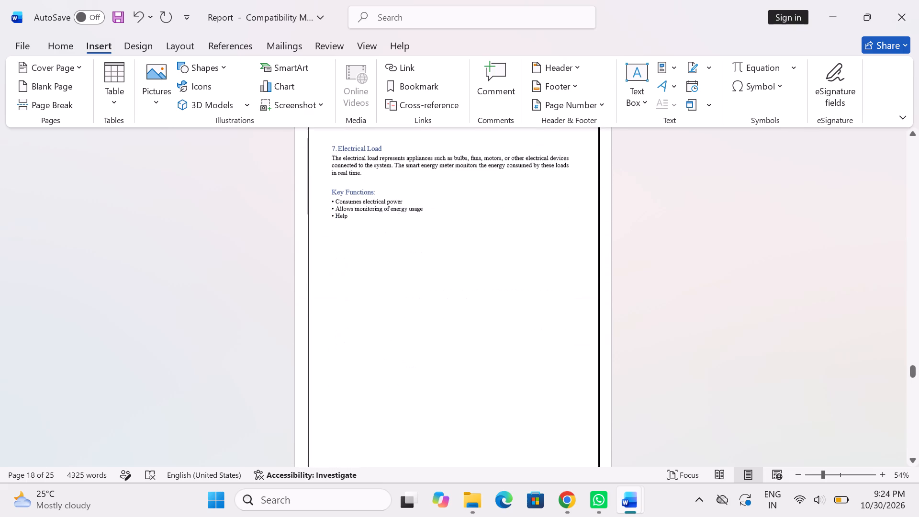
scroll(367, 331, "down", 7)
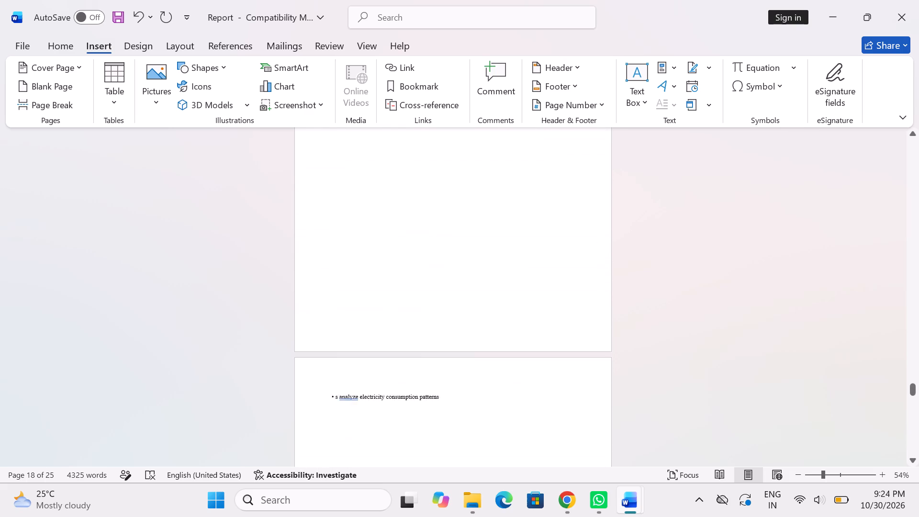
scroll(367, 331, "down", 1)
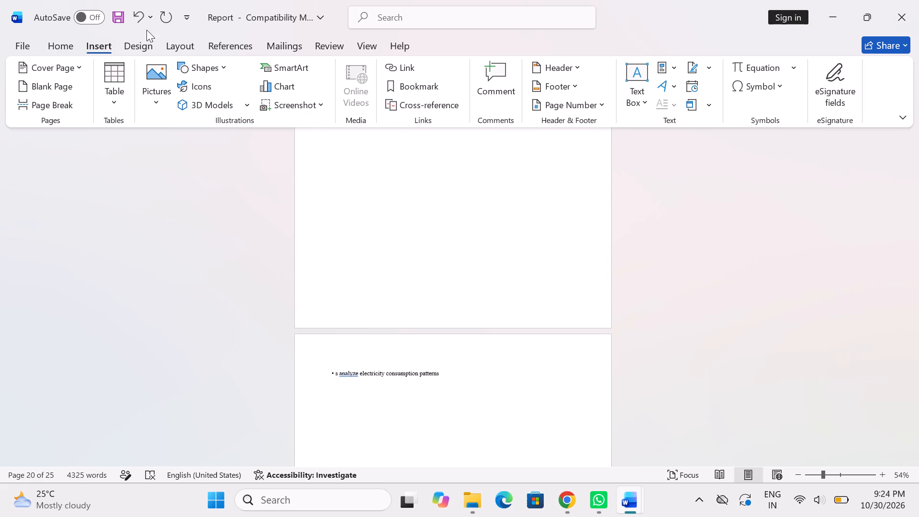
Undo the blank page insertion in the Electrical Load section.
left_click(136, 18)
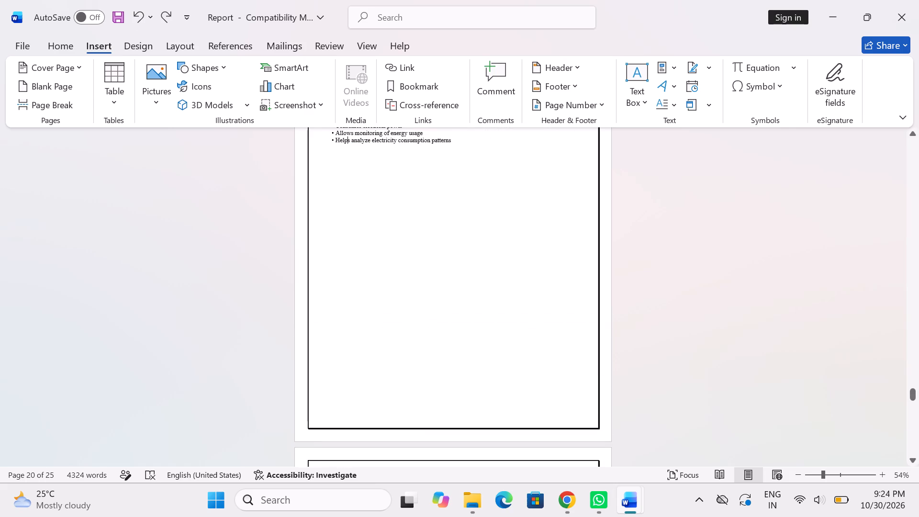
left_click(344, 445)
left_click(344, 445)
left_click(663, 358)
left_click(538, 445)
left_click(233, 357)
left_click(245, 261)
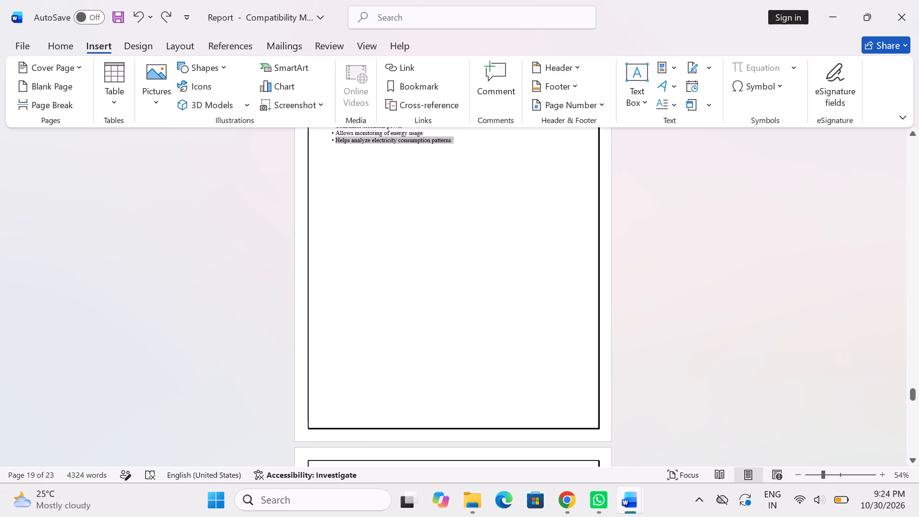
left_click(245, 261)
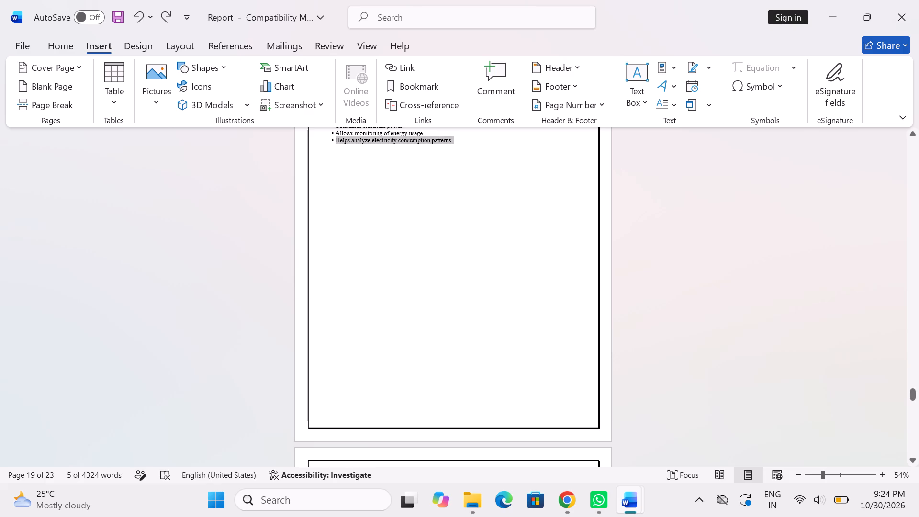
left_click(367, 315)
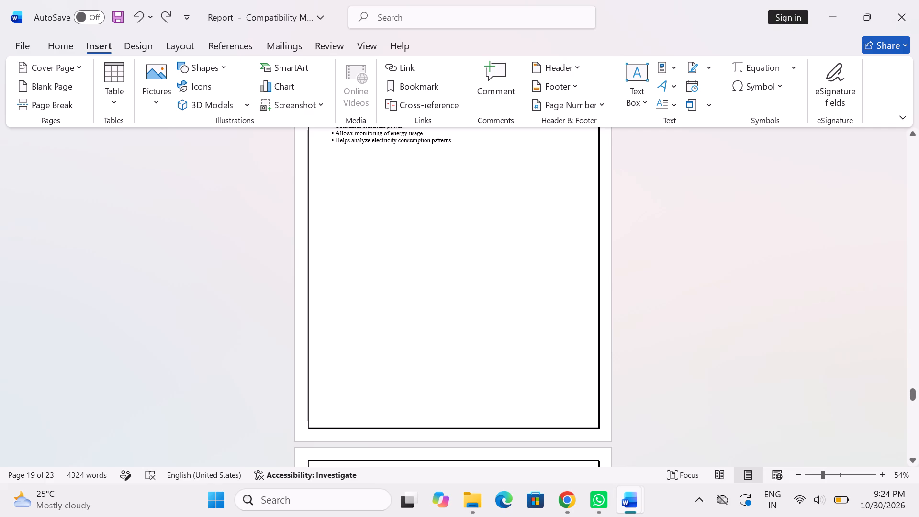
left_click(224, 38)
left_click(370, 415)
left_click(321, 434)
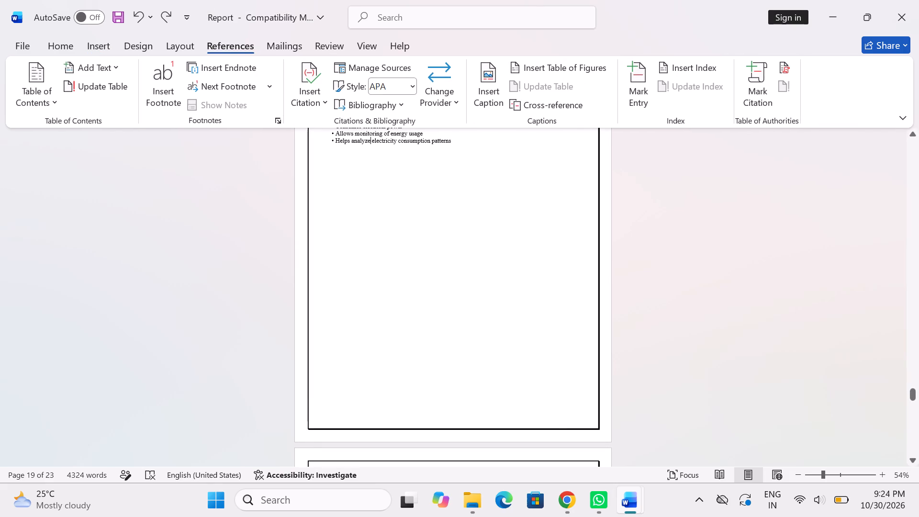
Insert a blank page after the end of the last Key Functions bullet under Electrical Load and check the pages up to Advantages.
left_click(499, 140)
left_click(97, 42)
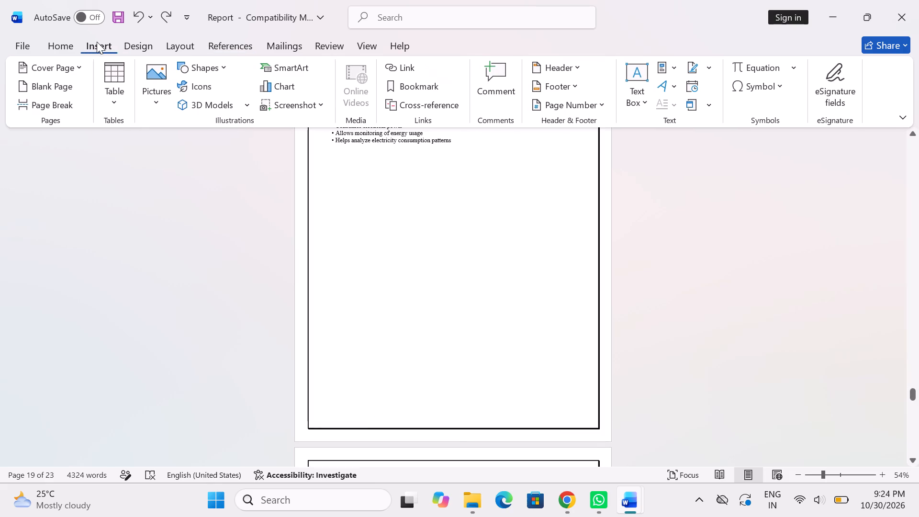
left_click(56, 84)
scroll(292, 337, "down", 4)
scroll(292, 337, "up", 4)
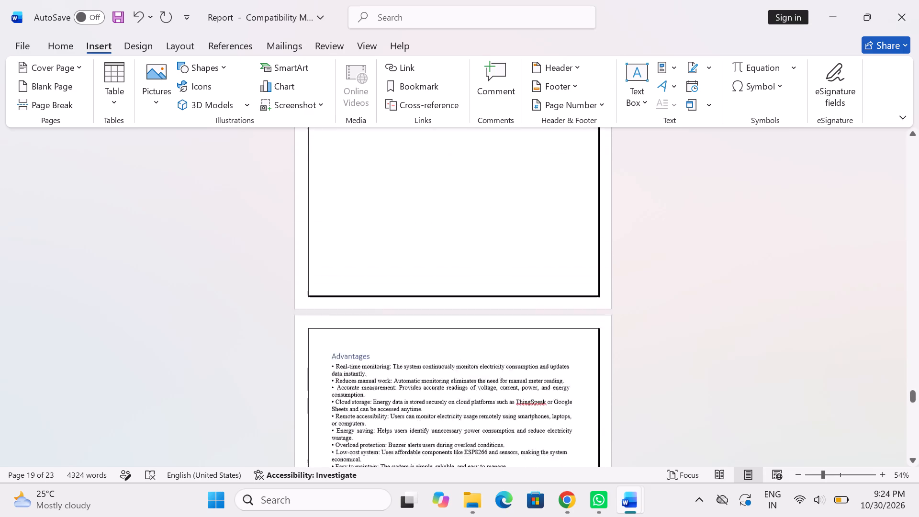
scroll(292, 337, "up", 2)
scroll(292, 337, "down", 1)
scroll(292, 337, "up", 1)
scroll(292, 337, "down", 1)
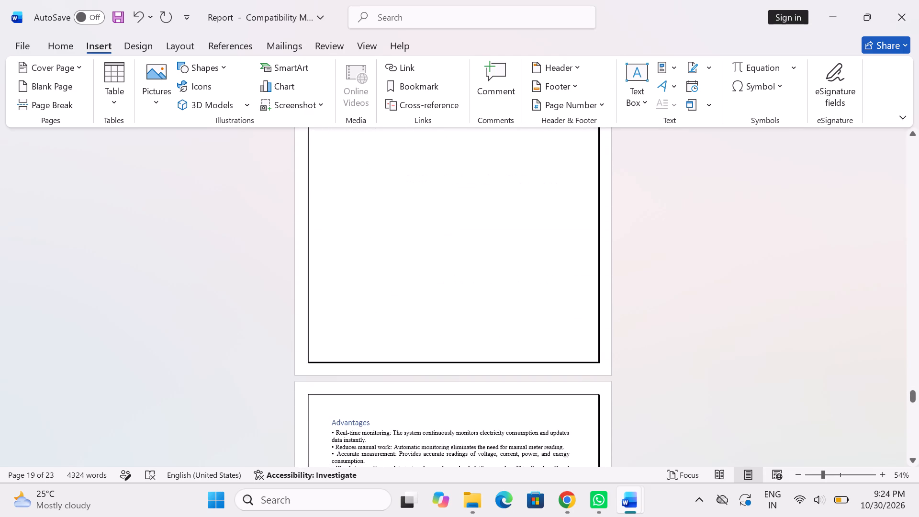
Insert a blank page between the Electrical Load page and the Advantages page and check the surrounding pages.
left_click(66, 81)
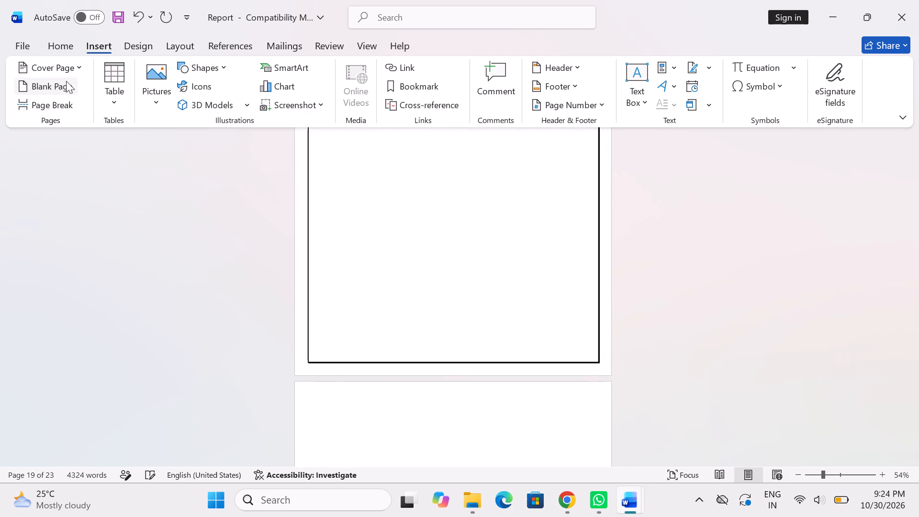
scroll(331, 316, "up", 2)
scroll(331, 316, "down", 2)
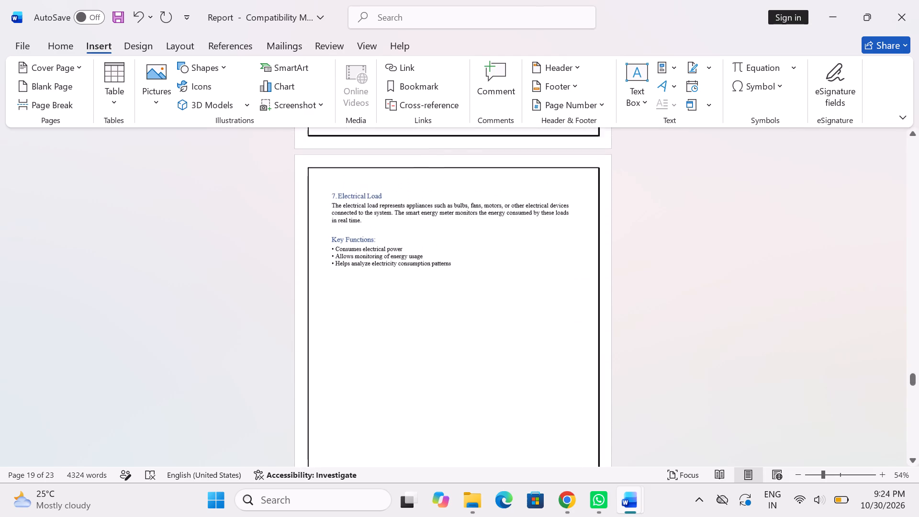
scroll(331, 316, "down", 5)
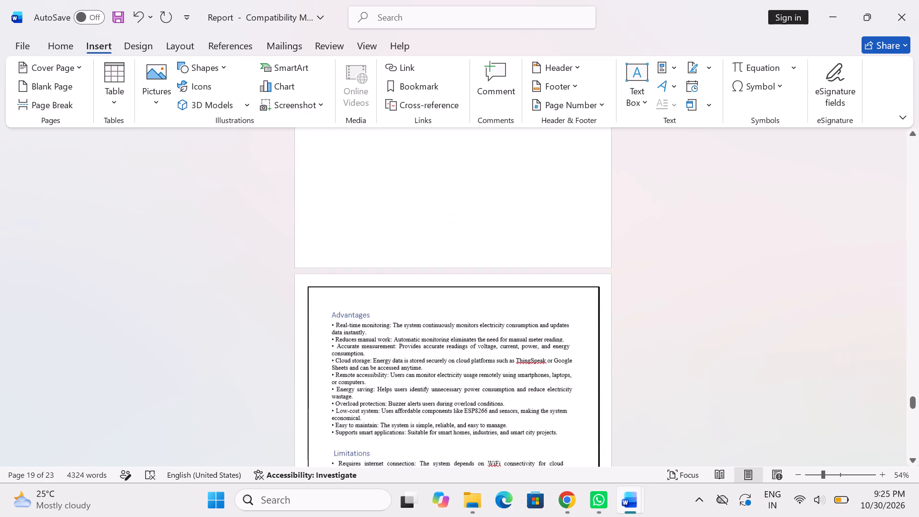
scroll(331, 316, "up", 1)
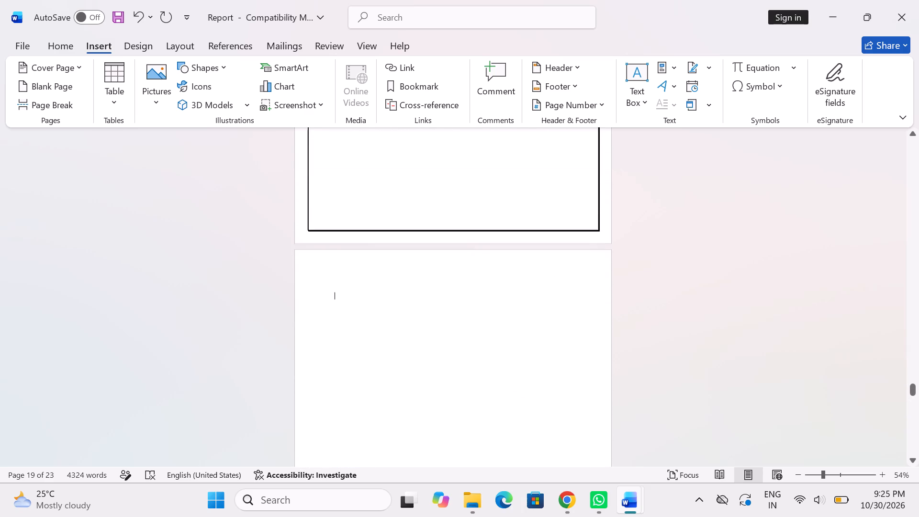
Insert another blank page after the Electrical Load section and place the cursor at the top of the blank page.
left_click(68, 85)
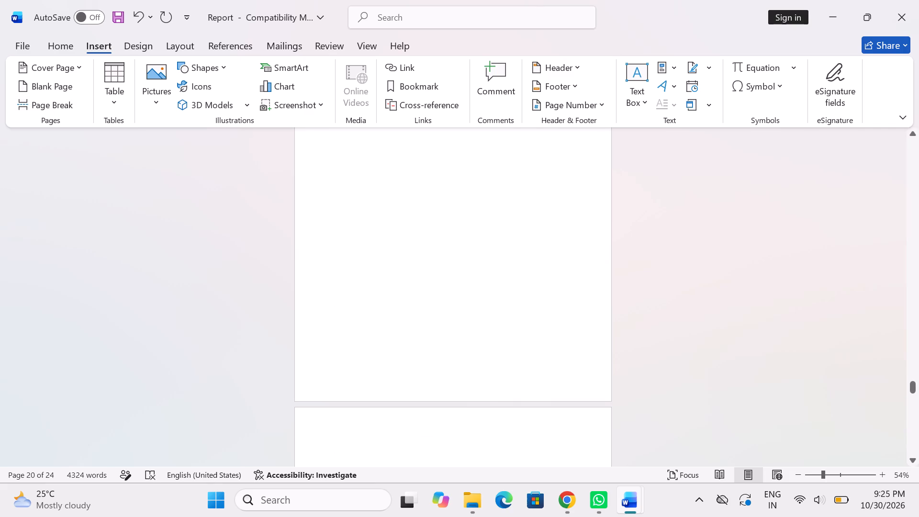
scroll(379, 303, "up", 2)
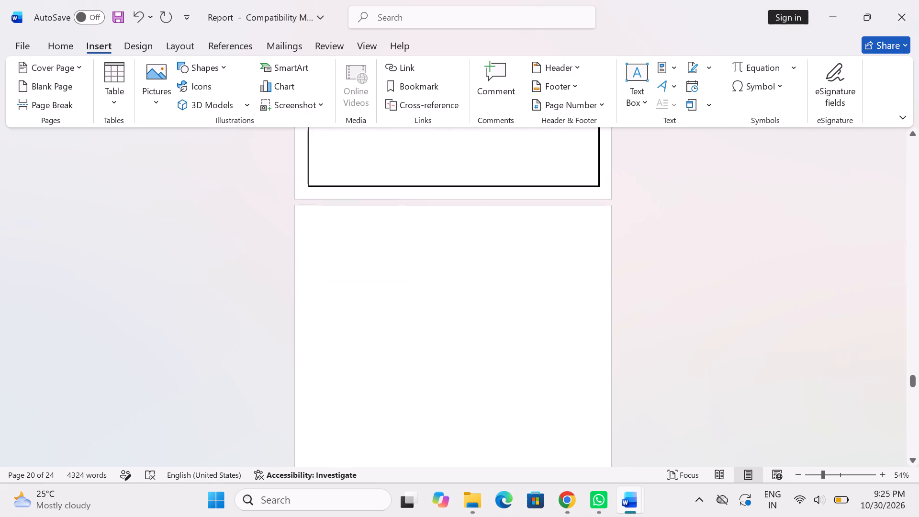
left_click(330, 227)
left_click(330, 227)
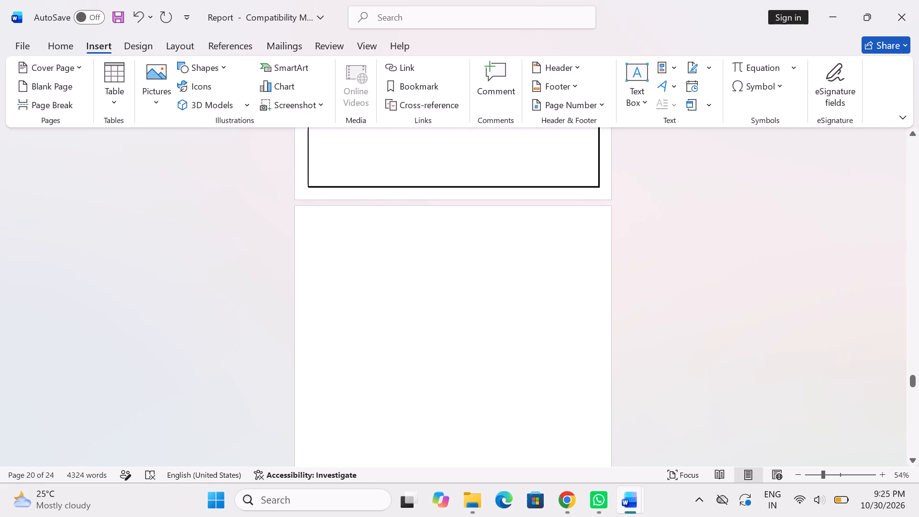
Go back to the Hardware Components page and select its heading for reference.
scroll(330, 227, "up", 4)
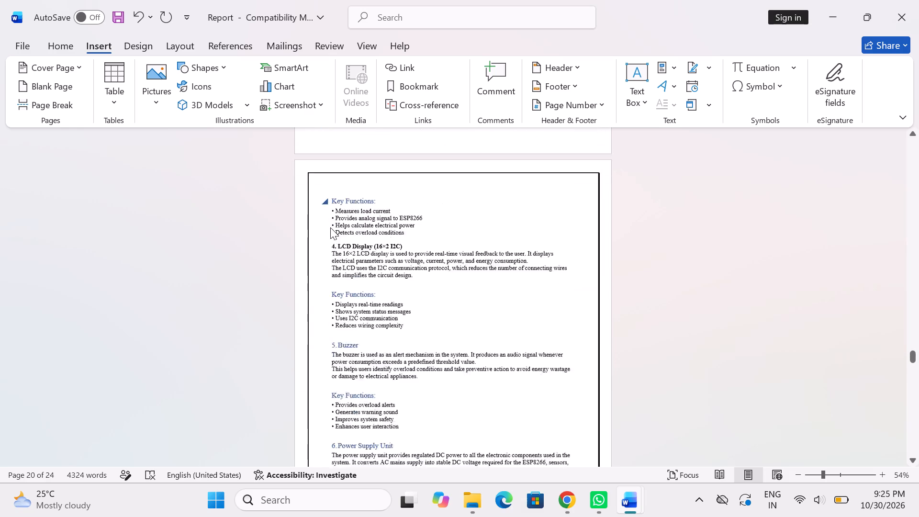
scroll(330, 227, "up", 5)
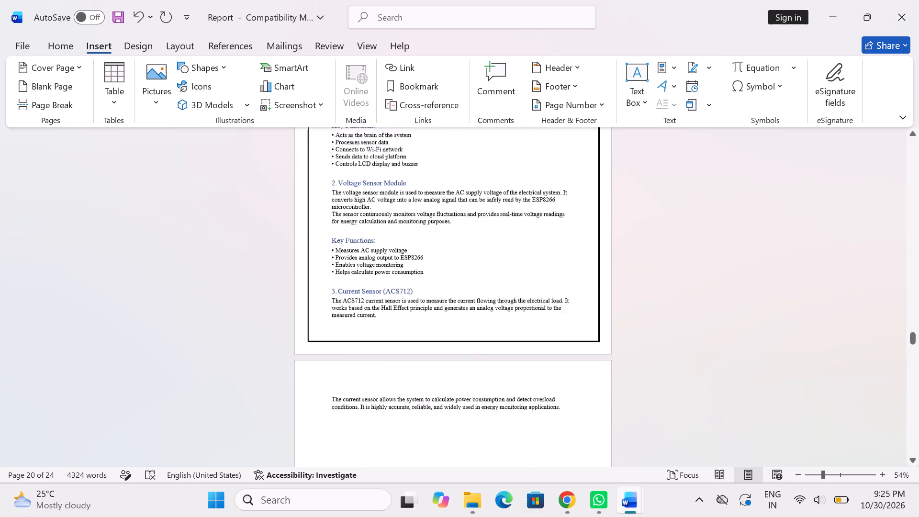
scroll(330, 227, "up", 3)
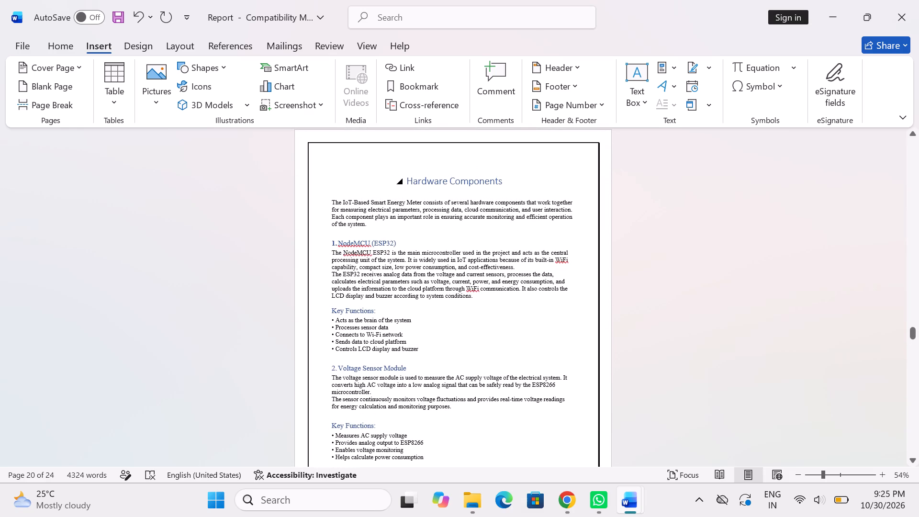
left_click(409, 176)
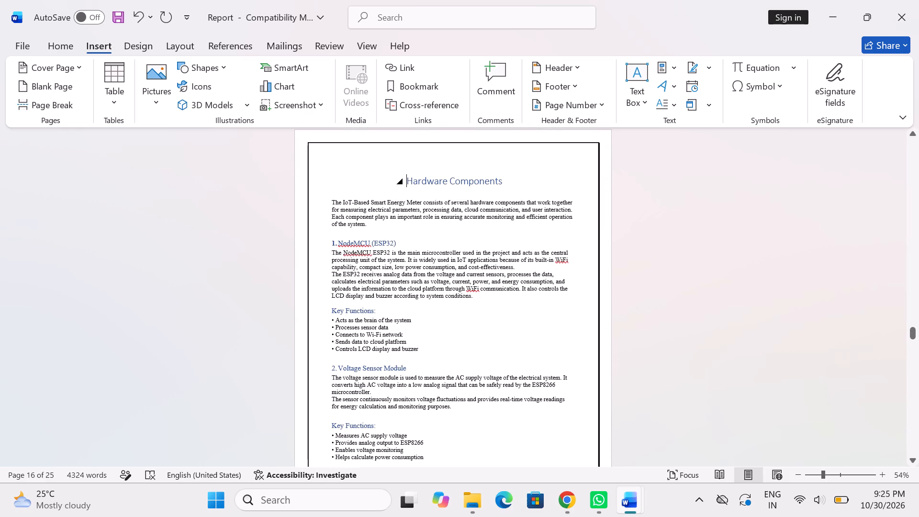
left_click_drag(409, 176, 501, 184)
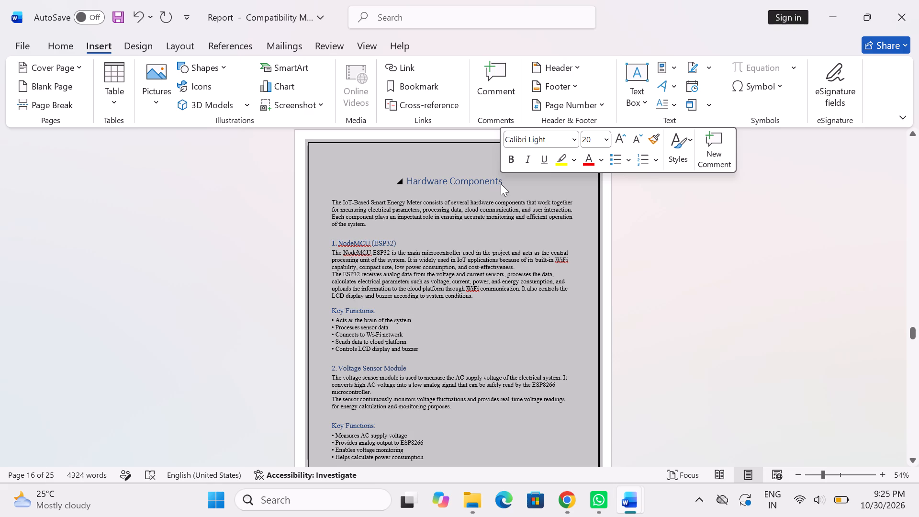
Undo the last two blank page insertions after the Electrical Load section and check the pages around it.
scroll(501, 184, "down", 4, "ctrl")
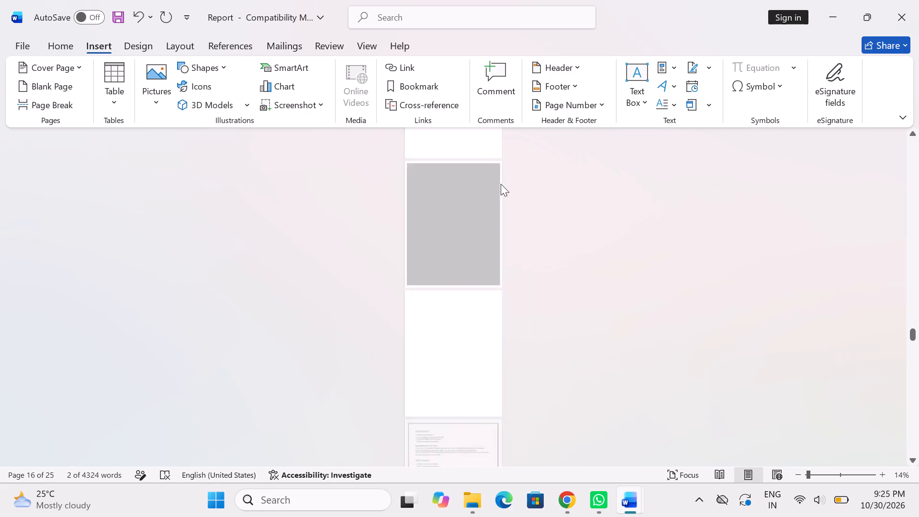
scroll(501, 184, "down", 9, "ctrl")
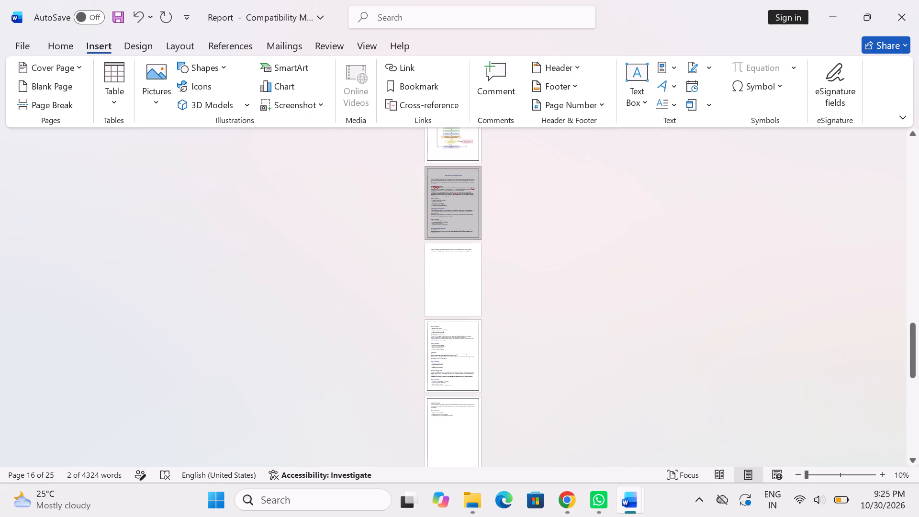
left_click(140, 9)
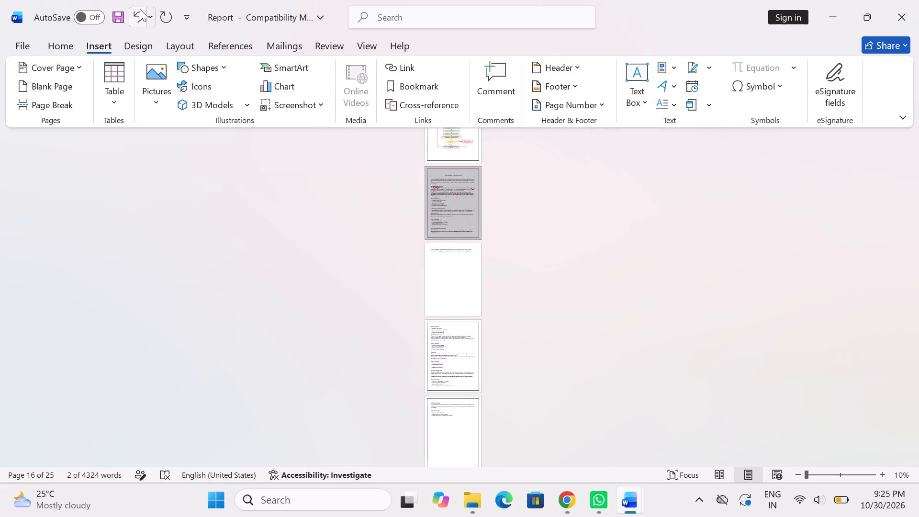
left_click(140, 9)
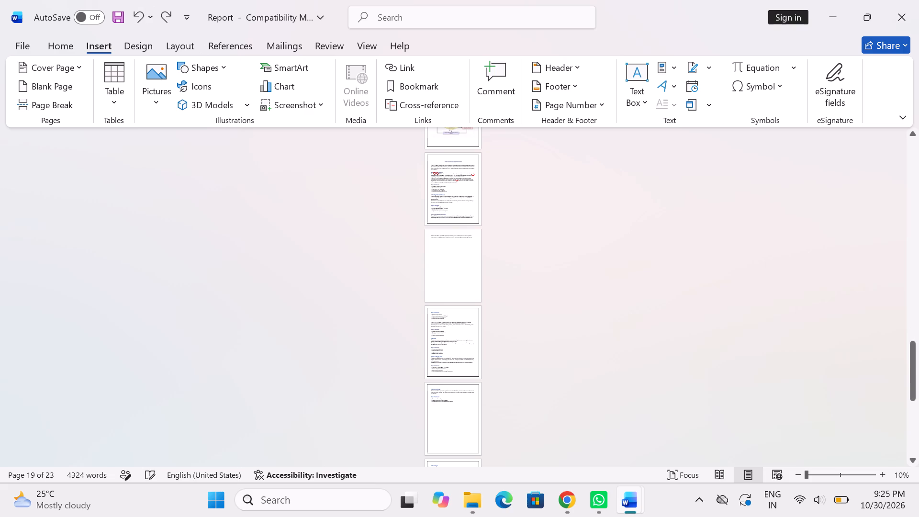
scroll(539, 236, "up", 5, "ctrl")
scroll(539, 236, "down", 2)
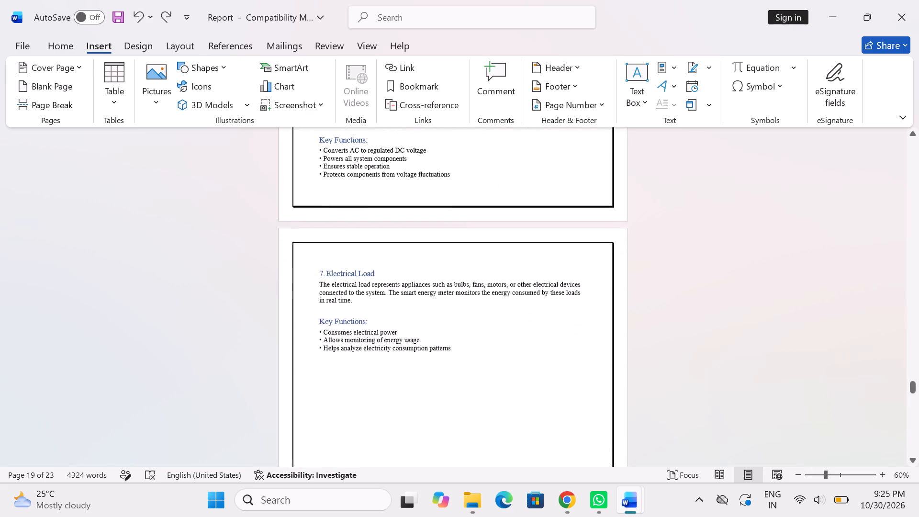
scroll(539, 236, "down", 1)
scroll(539, 236, "up", 1)
scroll(539, 236, "down", 20)
scroll(539, 236, "down", 9)
scroll(539, 236, "up", 16)
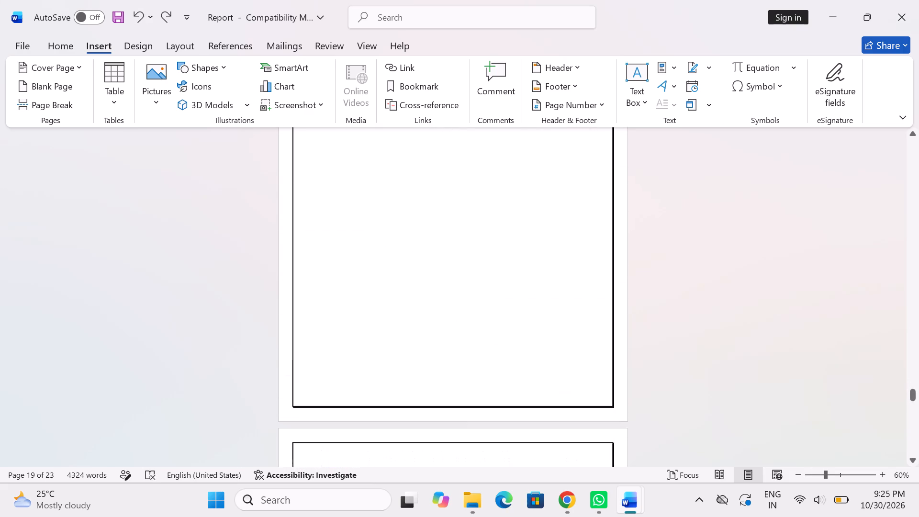
Redo one blank page insertion after the Electrical Load page and check the page that follows.
left_click(163, 15)
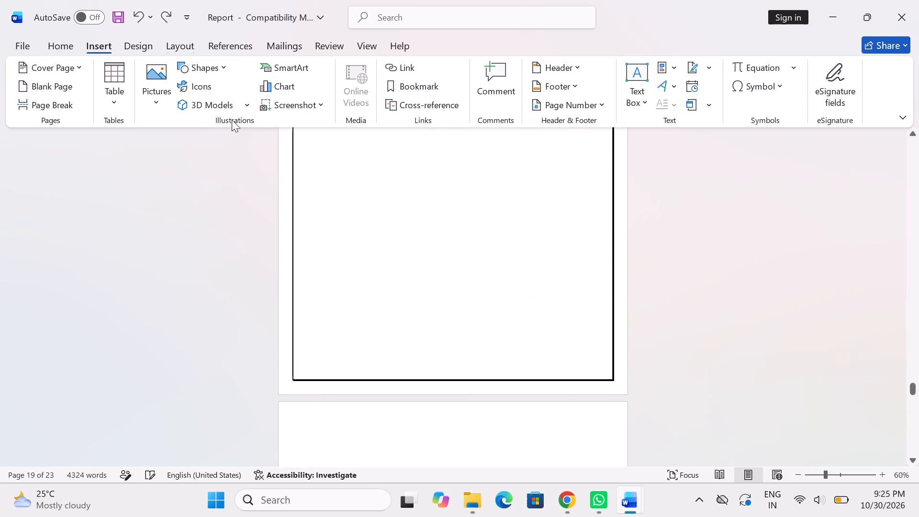
scroll(319, 280, "down", 19)
scroll(319, 280, "up", 10)
scroll(319, 280, "down", 1)
scroll(319, 280, "up", 20)
scroll(319, 280, "up", 2)
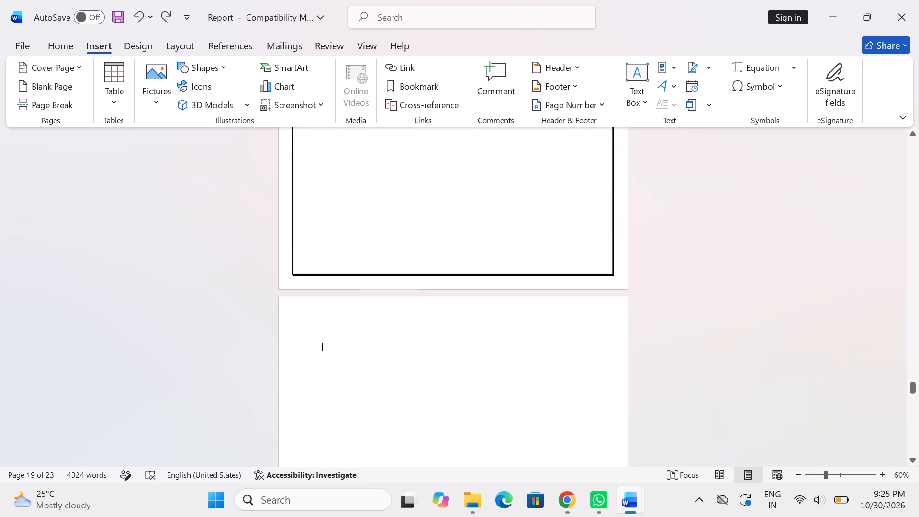
Go back to the Flowchart page and select its heading text to check the font and size.
scroll(319, 280, "up", 20)
scroll(319, 280, "up", 20)
scroll(319, 280, "up", 20)
scroll(319, 280, "up", 6)
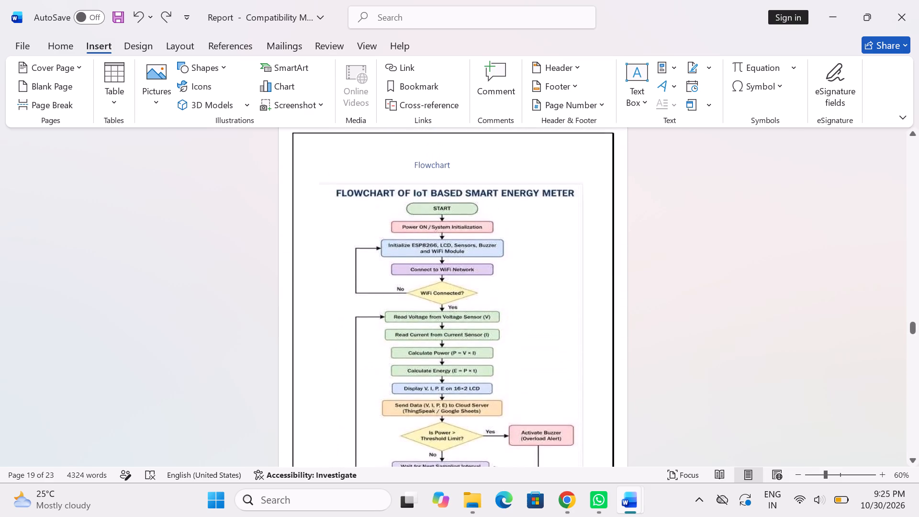
scroll(319, 280, "up", 2)
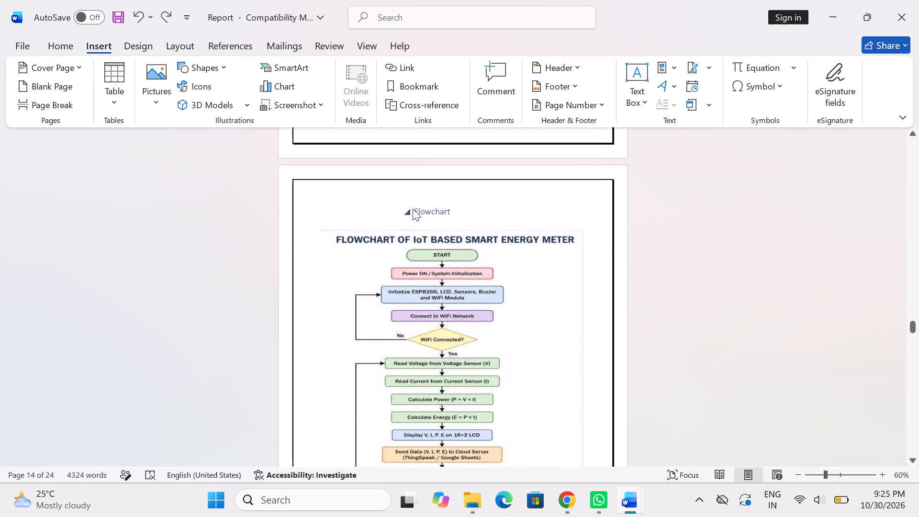
left_click(417, 209)
key("Left")
left_click_drag(417, 209, 451, 209)
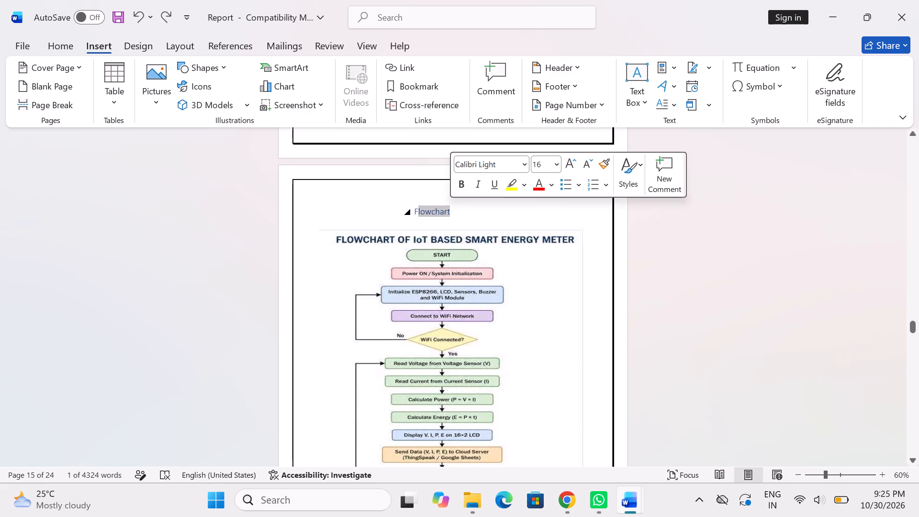
left_click(716, 241)
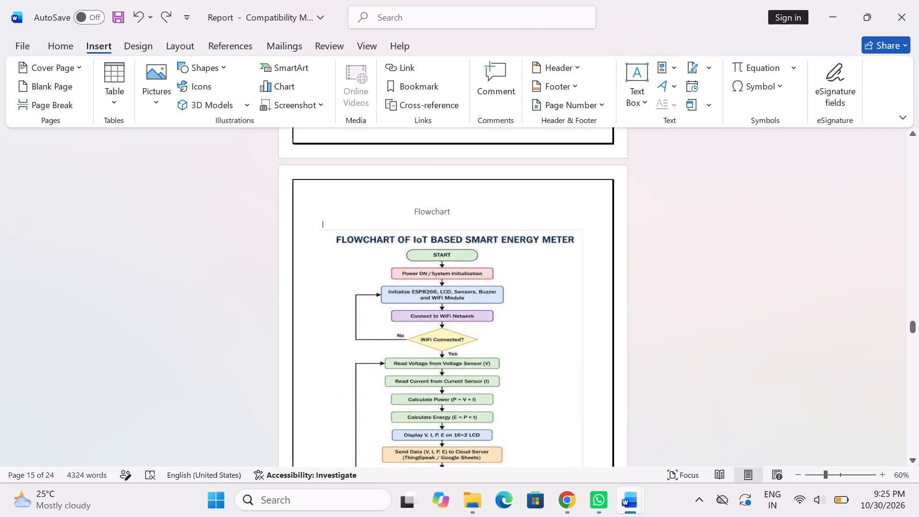
Return to the blank page after the Electrical Load section and place the cursor at its top.
scroll(374, 314, "down", 7)
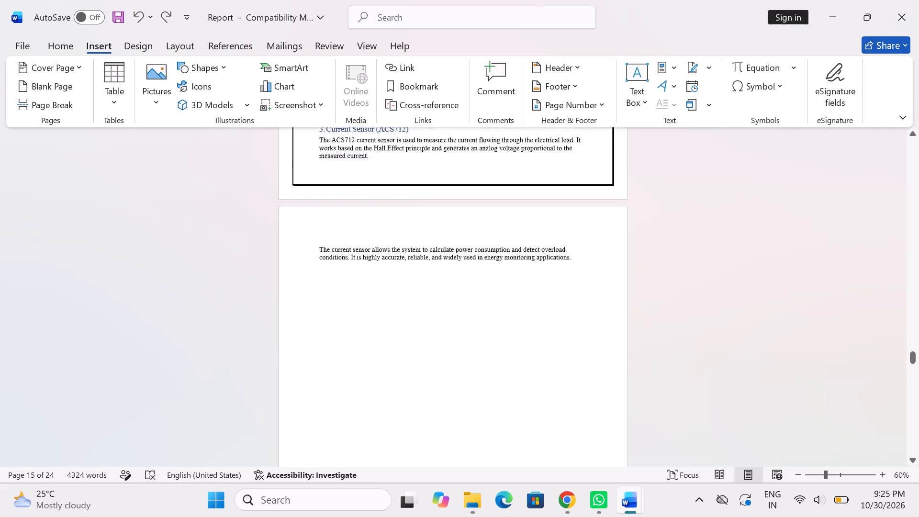
scroll(374, 314, "down", 2)
scroll(374, 314, "up", 3)
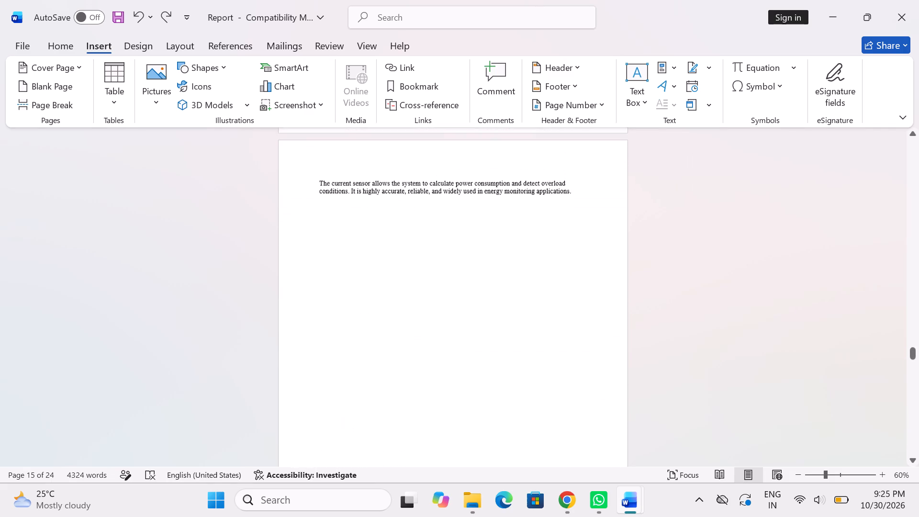
scroll(374, 314, "up", 1)
scroll(374, 314, "down", 10)
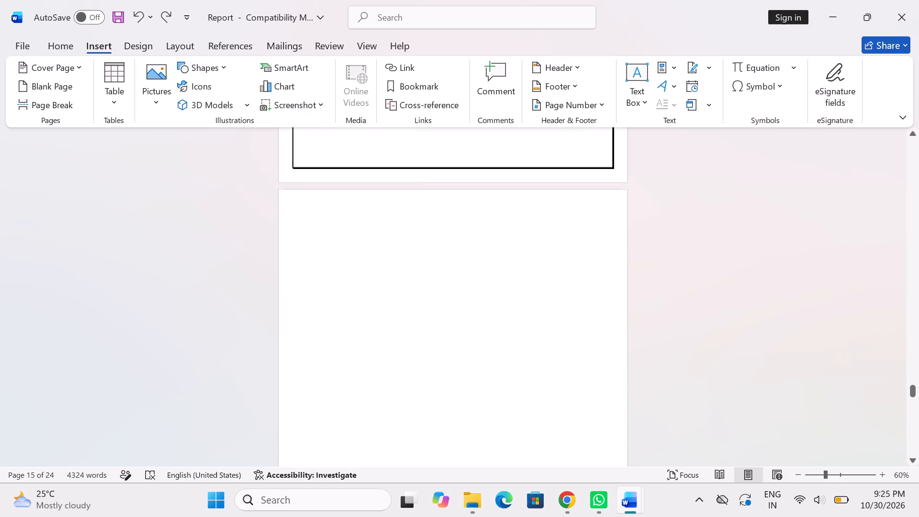
scroll(374, 314, "down", 1)
left_click(350, 174)
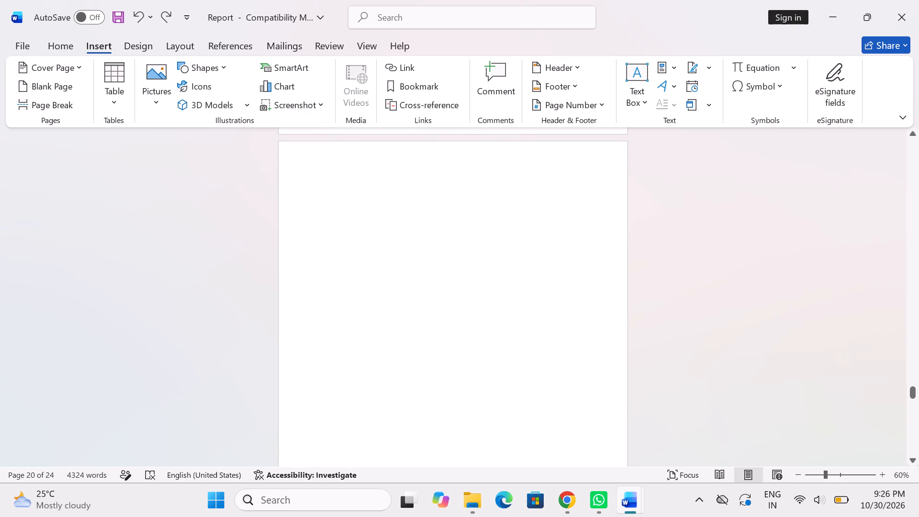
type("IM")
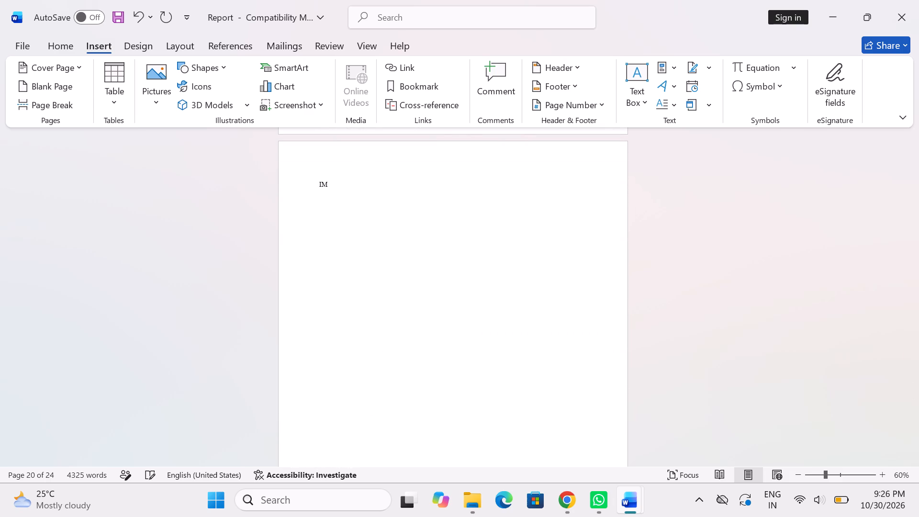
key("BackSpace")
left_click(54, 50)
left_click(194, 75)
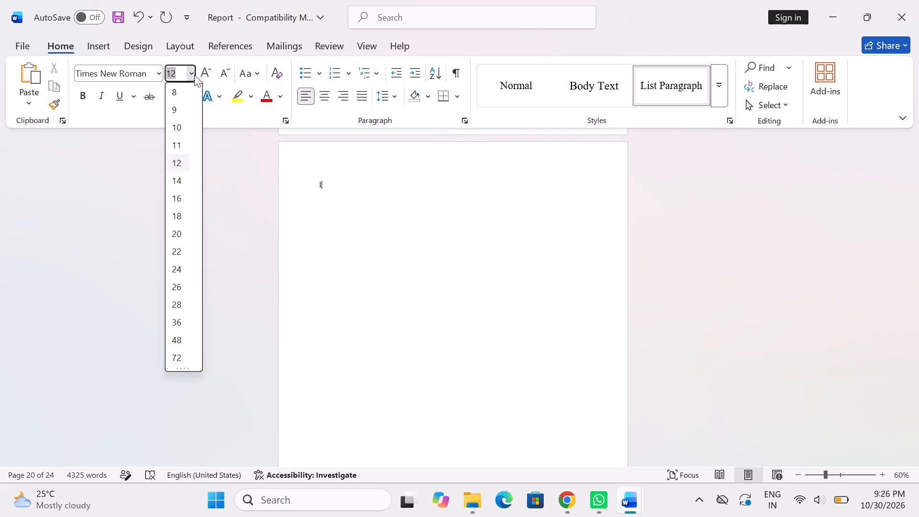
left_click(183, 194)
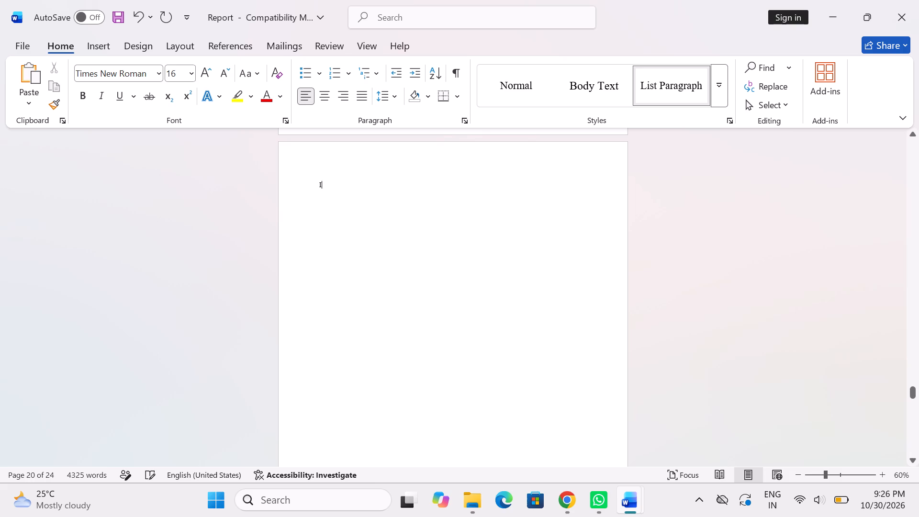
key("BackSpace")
Enter the heading "Implementation(CODE)" at the top of the blank page before Advantages.
key("shift+i")
type("mplem")
type("entatio")
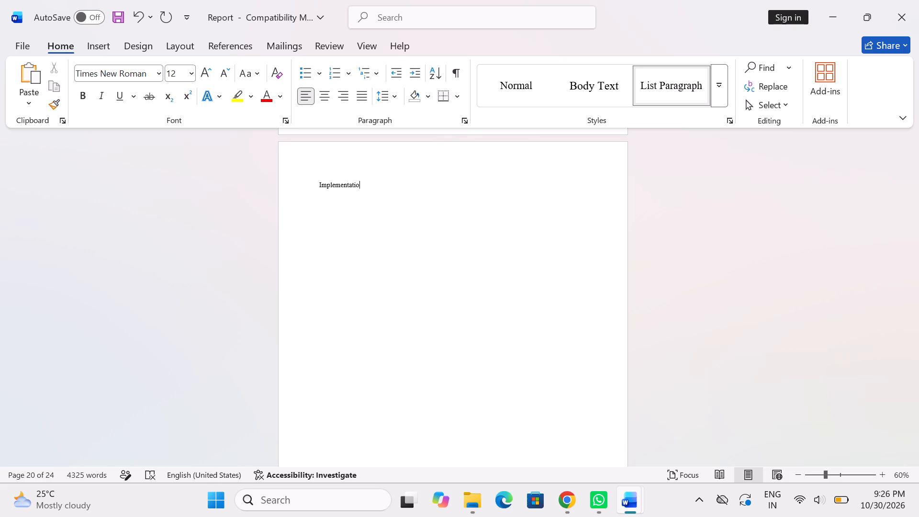
key("n")
key("shift+parenleft")
type("CI")
type("DE")
key("shift+BackSpace")
key("shift+BackSpace")
key("shift+BackSpace")
key("shift+o")
type("DE")
key("shift+parenright")
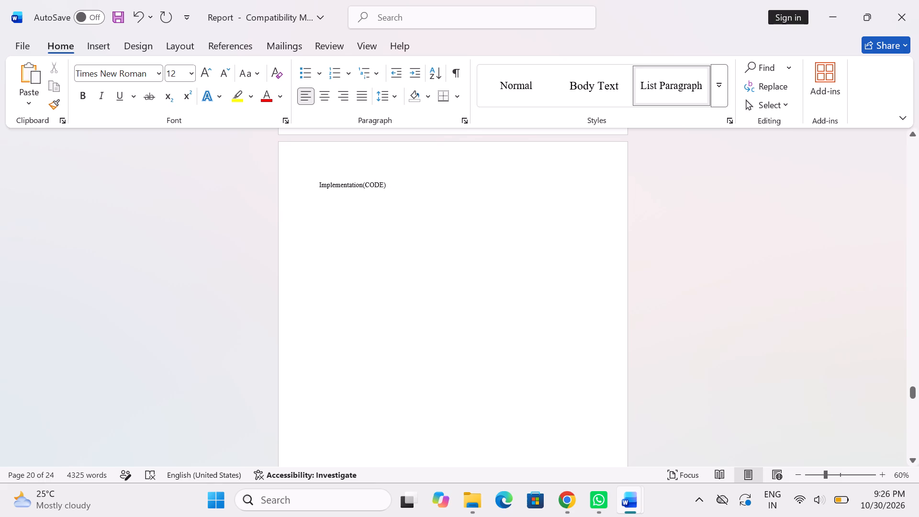
Make the "Implementation(CODE)" heading bold and set its font size to 18.
left_click(317, 184)
left_click_drag(315, 209, 389, 196)
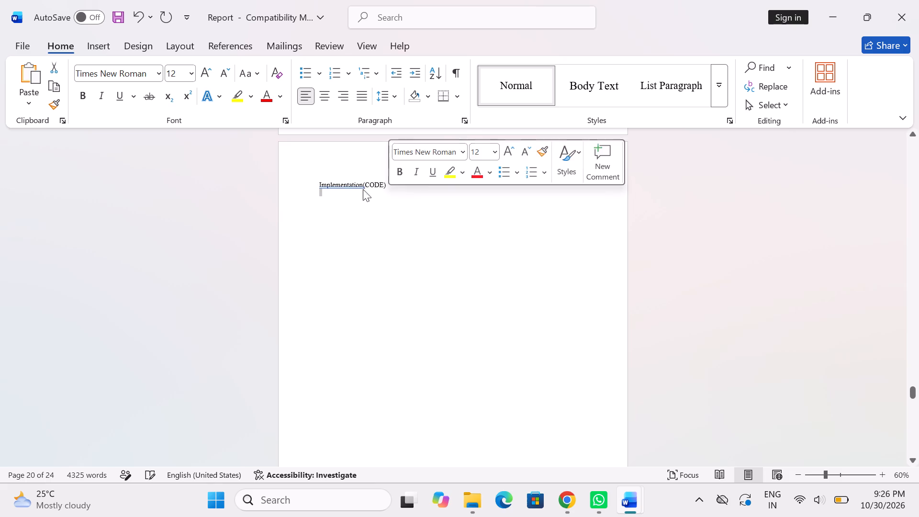
left_click(332, 188)
left_click(321, 185)
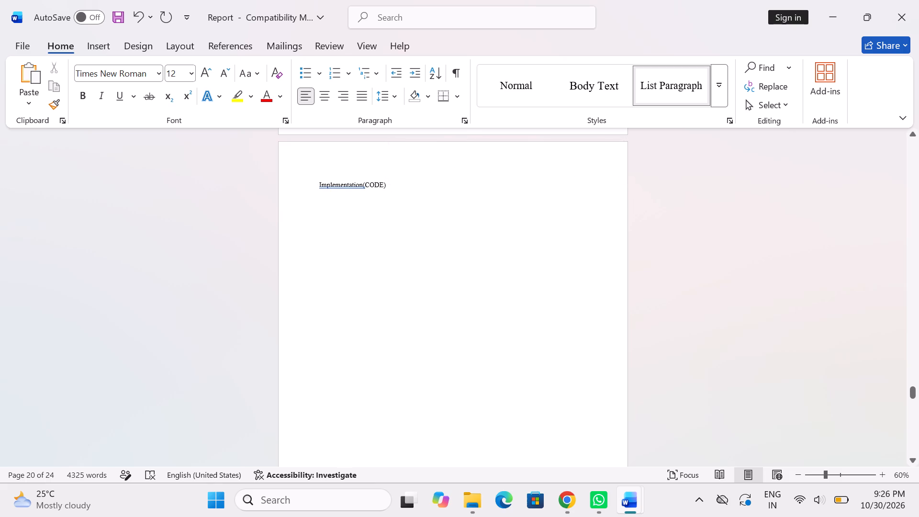
left_click_drag(318, 183, 388, 184)
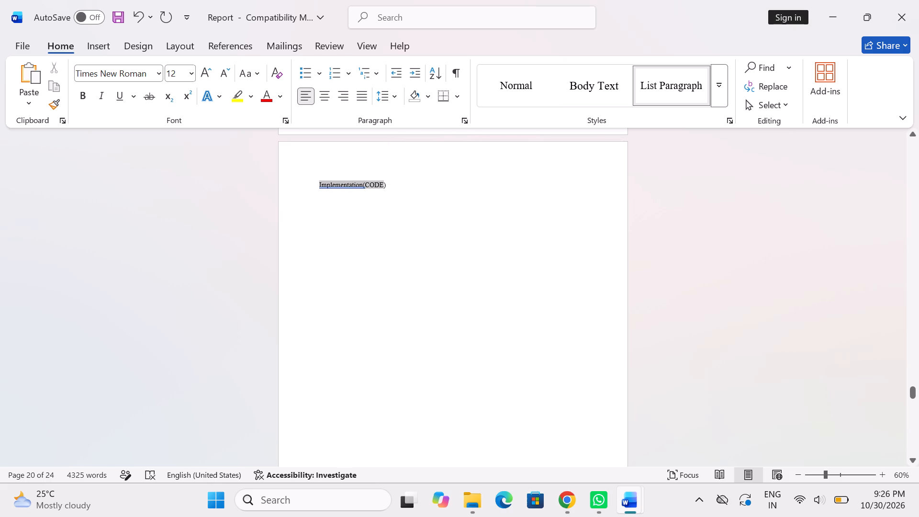
left_click_drag(388, 184, 396, 183)
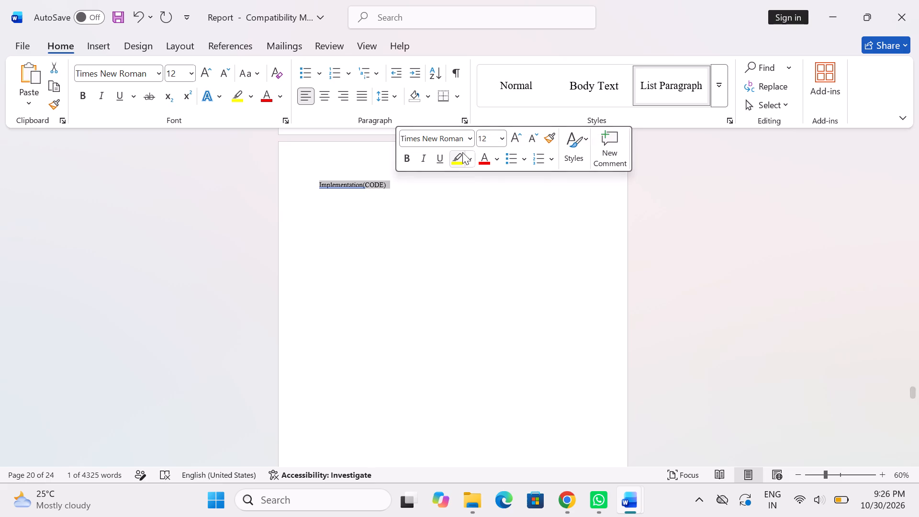
left_click(406, 157)
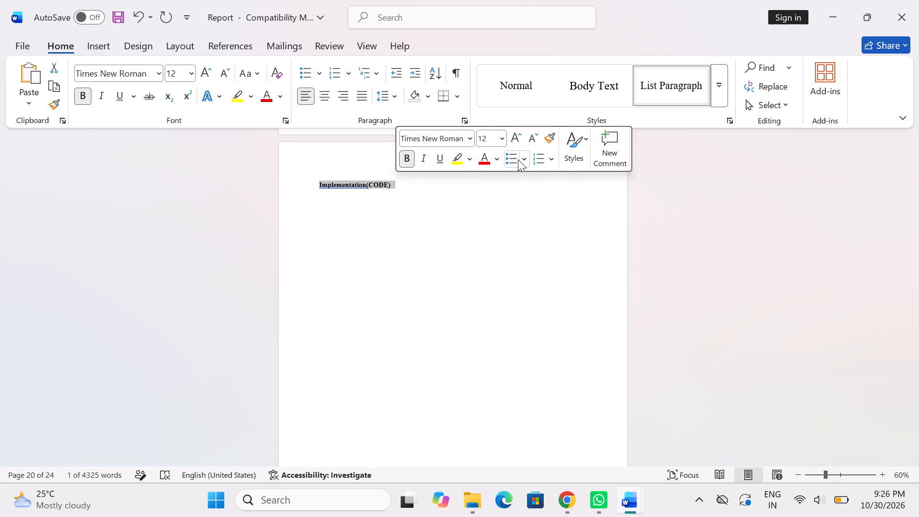
left_click(516, 135)
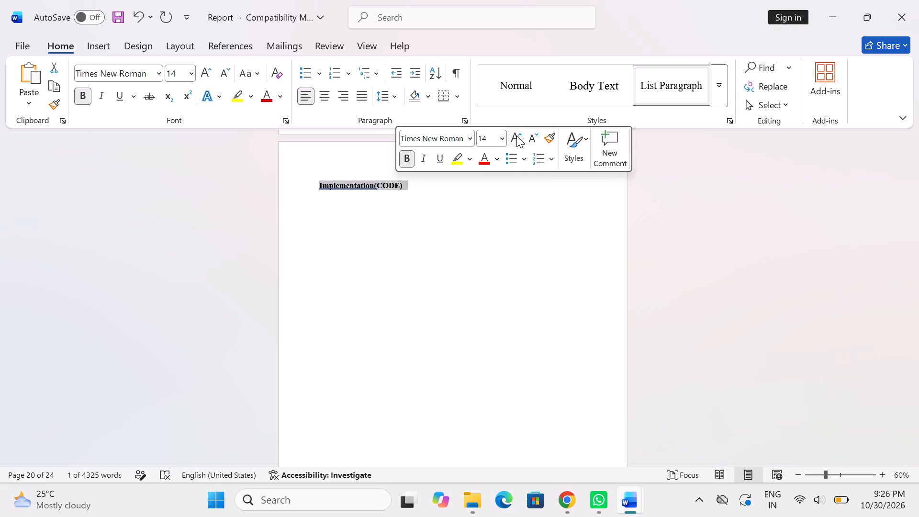
left_click(516, 135)
left_click(516, 135)
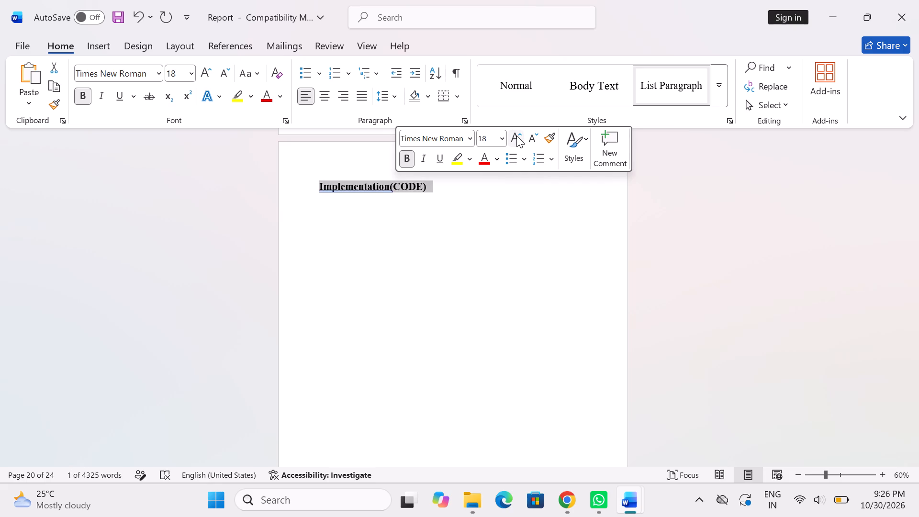
Apply the Normal style to the empty line below the "Implementation(CODE)" heading.
left_click(448, 208)
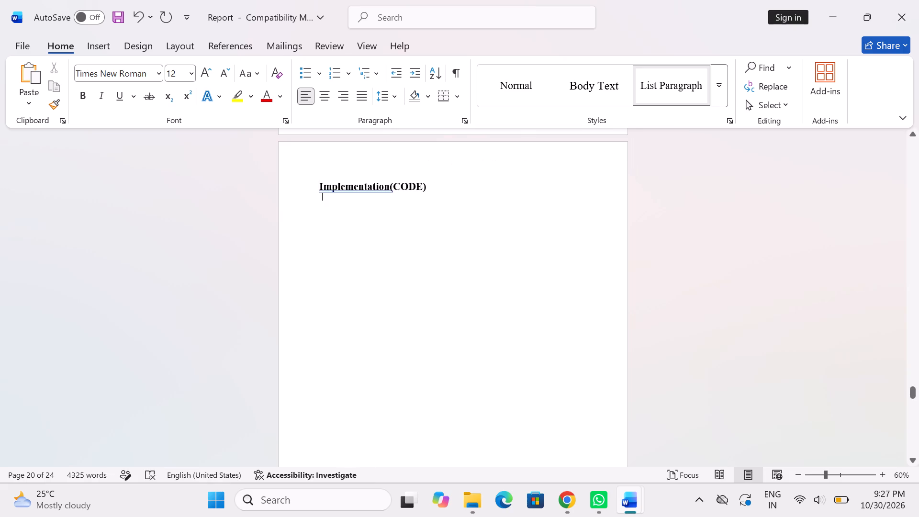
left_click(360, 207)
left_click(515, 77)
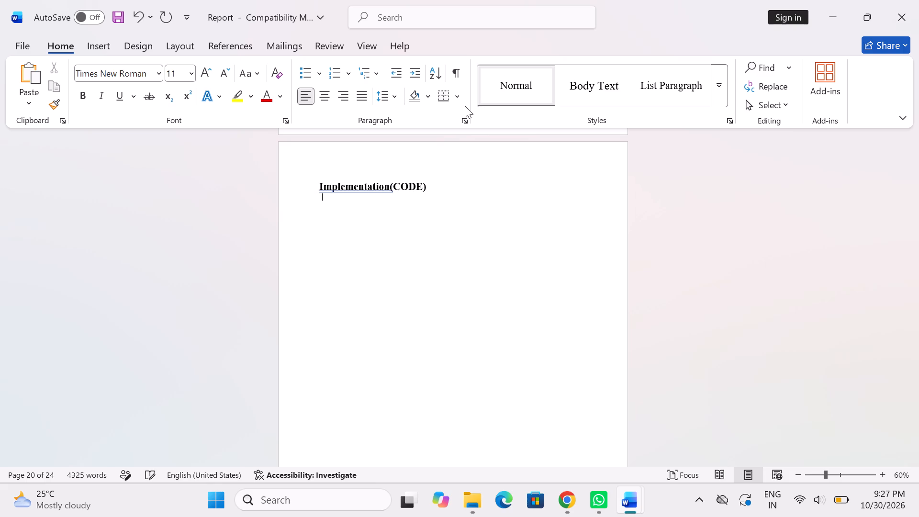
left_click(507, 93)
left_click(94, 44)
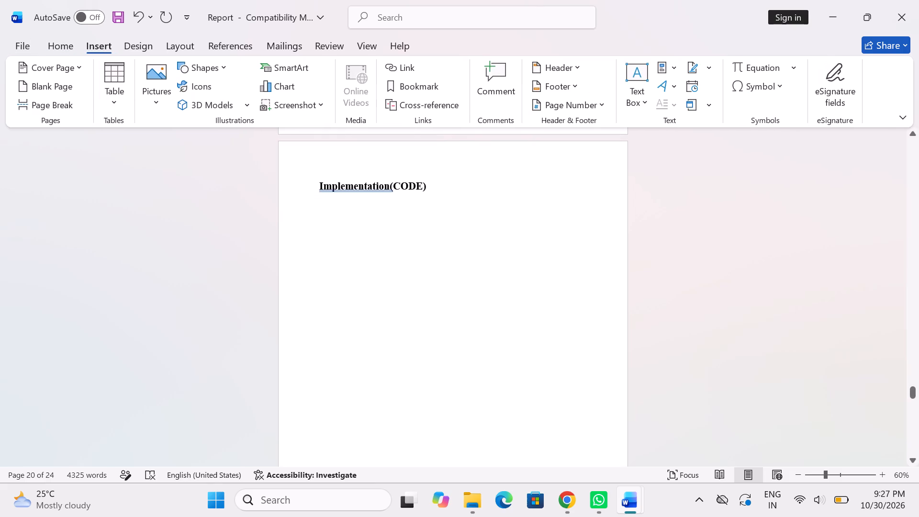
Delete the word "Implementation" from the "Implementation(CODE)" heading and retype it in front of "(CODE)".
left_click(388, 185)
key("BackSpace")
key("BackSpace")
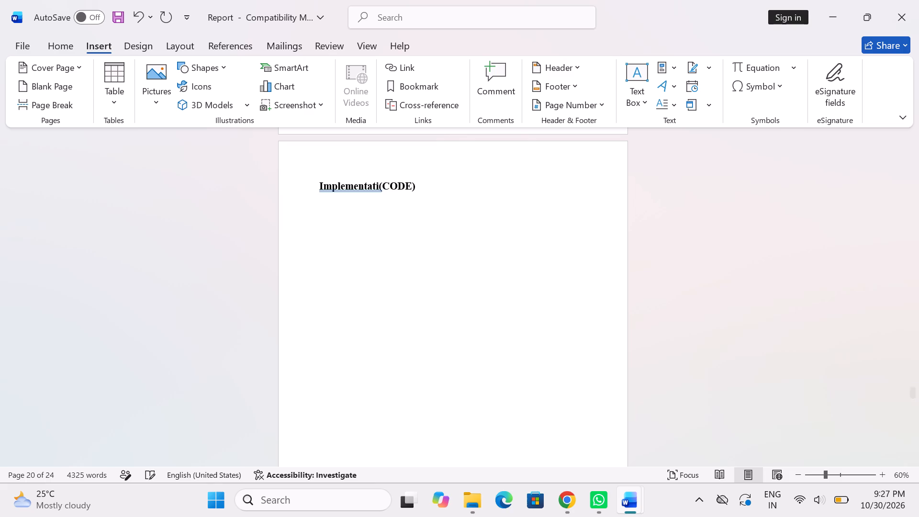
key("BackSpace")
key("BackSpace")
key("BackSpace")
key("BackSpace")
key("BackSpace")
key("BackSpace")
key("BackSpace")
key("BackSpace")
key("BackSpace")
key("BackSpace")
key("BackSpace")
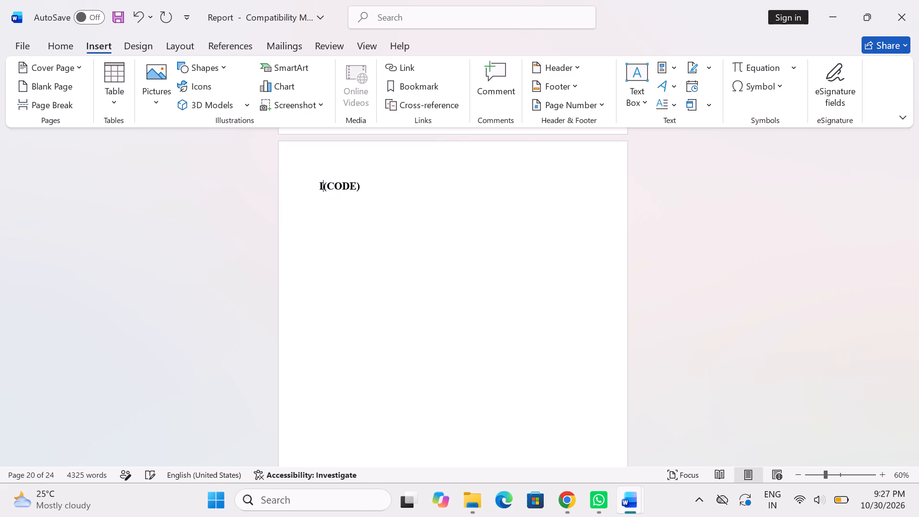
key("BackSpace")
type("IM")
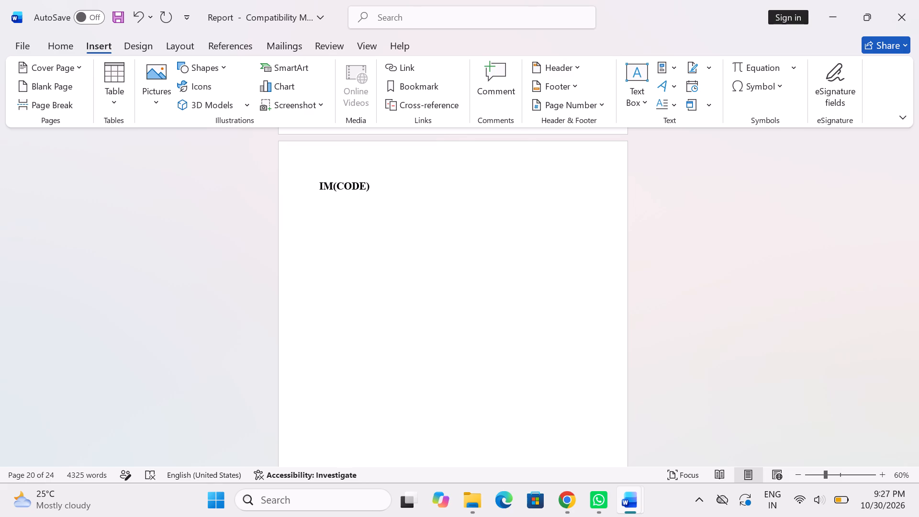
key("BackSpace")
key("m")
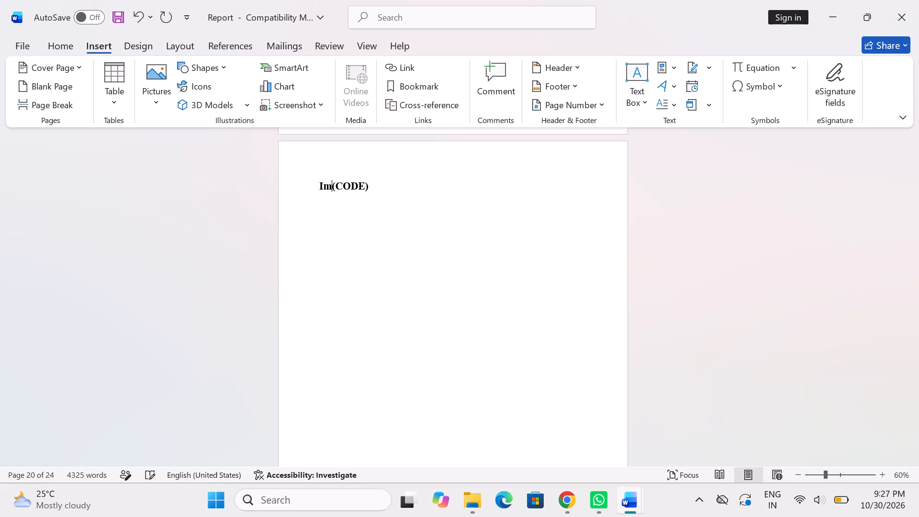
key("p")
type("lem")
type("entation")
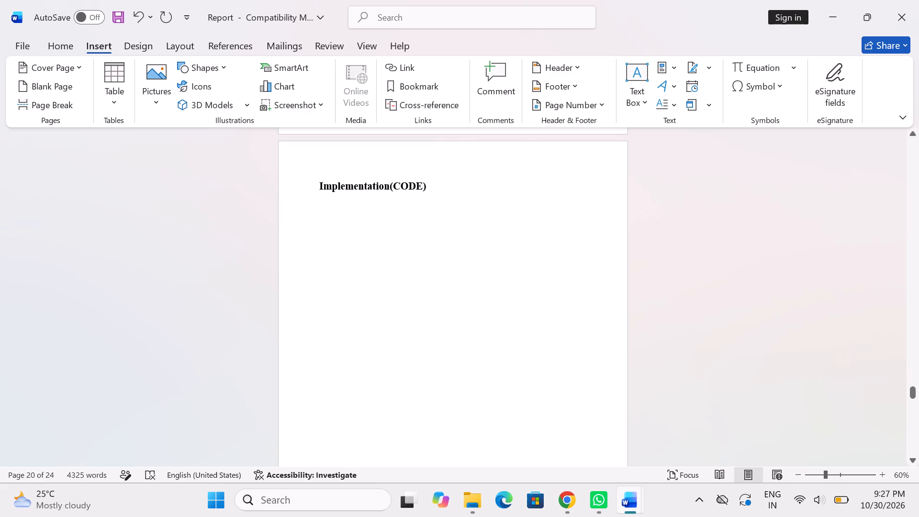
Add a colon at the end of the "Implementation(CODE)" heading.
left_click(428, 187)
key("shift+colon")
Go back to the Hardware Components page and check the font colour options for its heading as a reference.
scroll(381, 241, "up", 2)
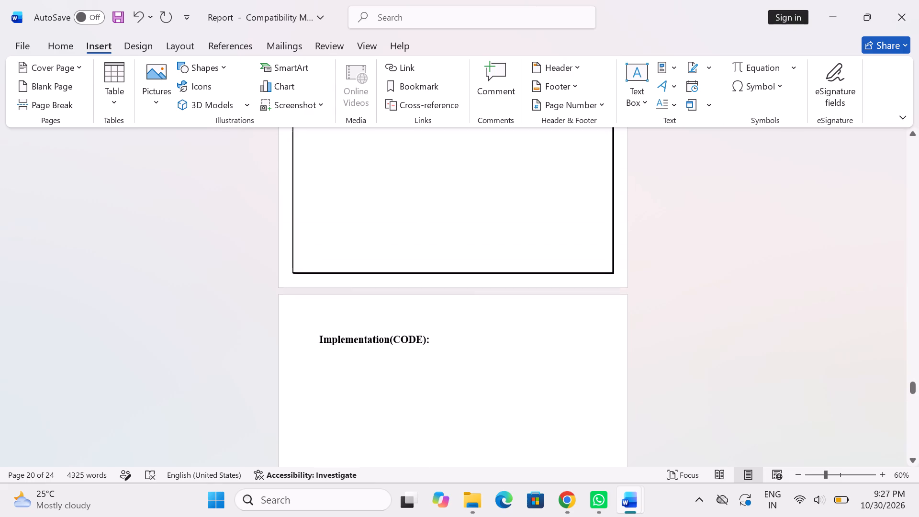
scroll(381, 241, "up", 7)
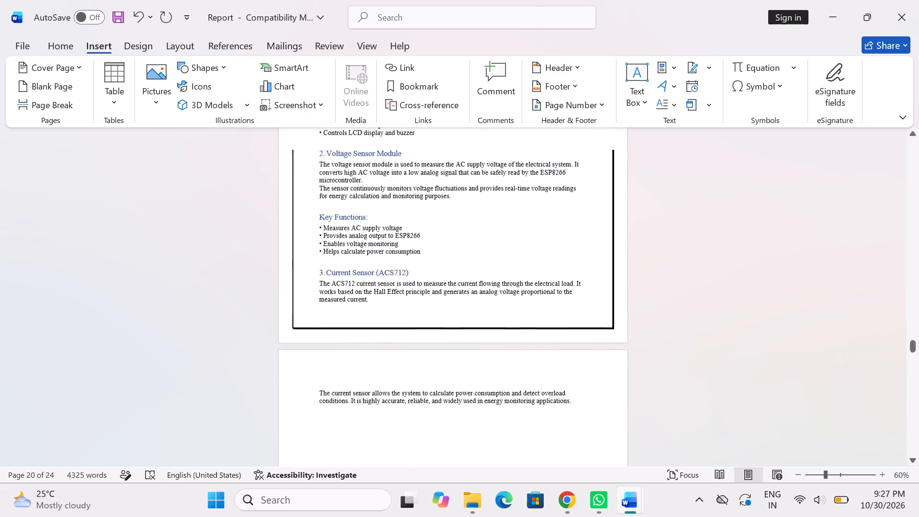
scroll(381, 241, "up", 3)
scroll(381, 241, "down", 1)
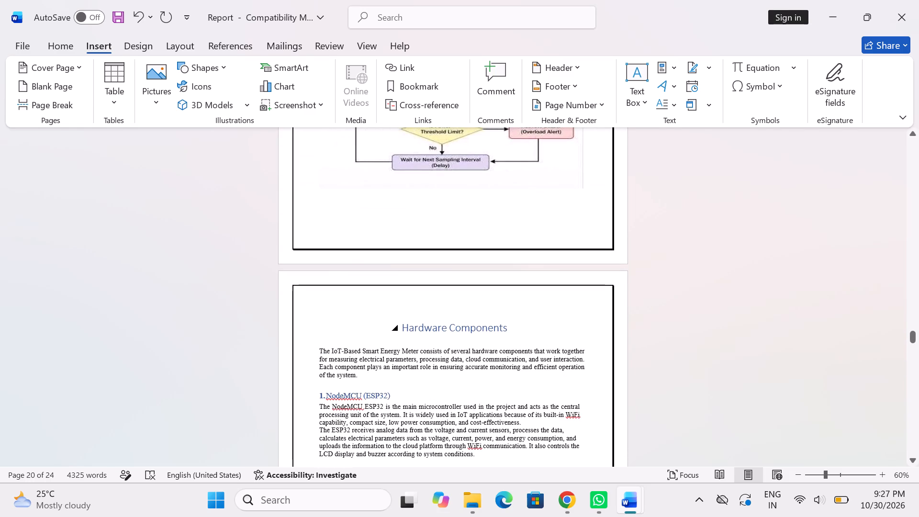
left_click(403, 325)
left_click_drag(403, 325, 516, 339)
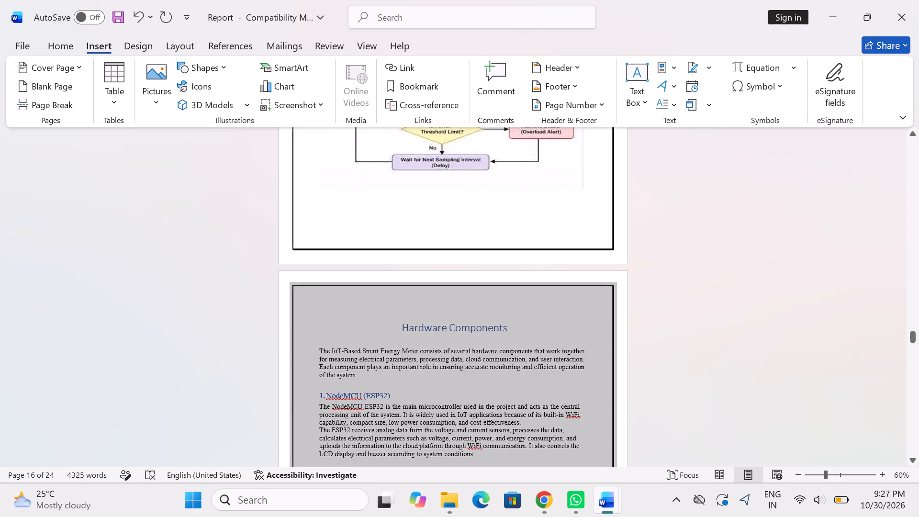
left_click_drag(516, 339, 516, 339)
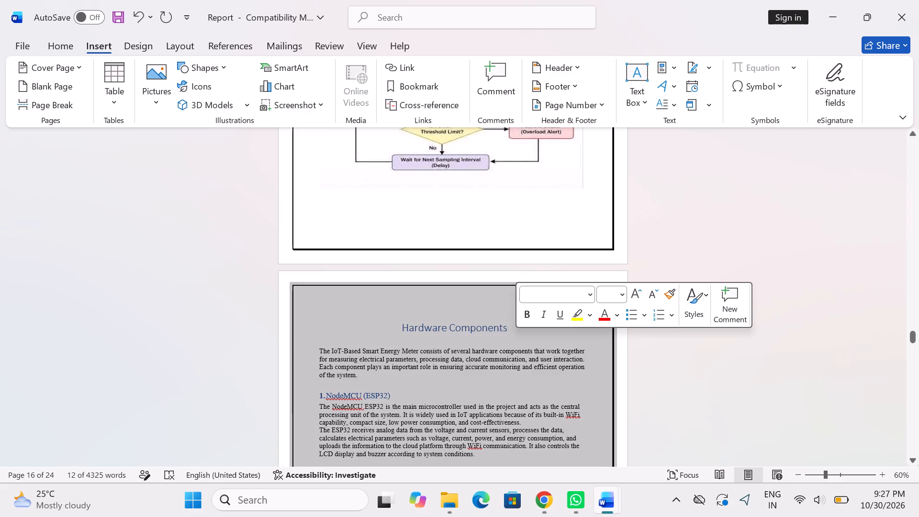
left_click(616, 315)
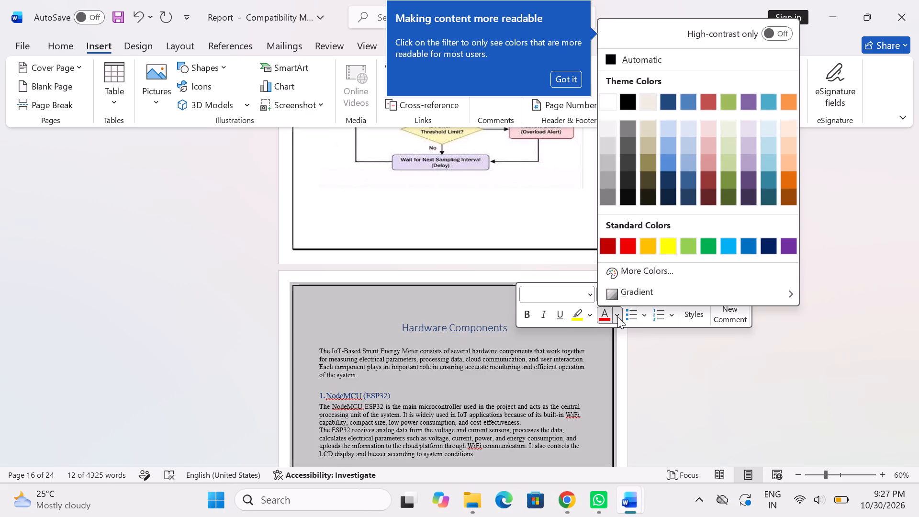
left_click(660, 360)
left_click(562, 242)
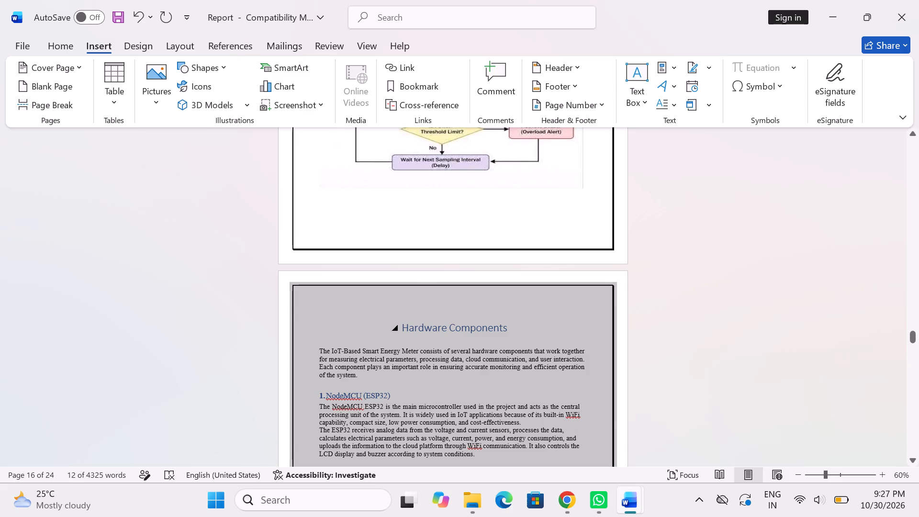
Set the font colour of the "Implementation(CODE):" heading to the medium blue theme colour, matching the report's other headings.
scroll(506, 331, "down", 6)
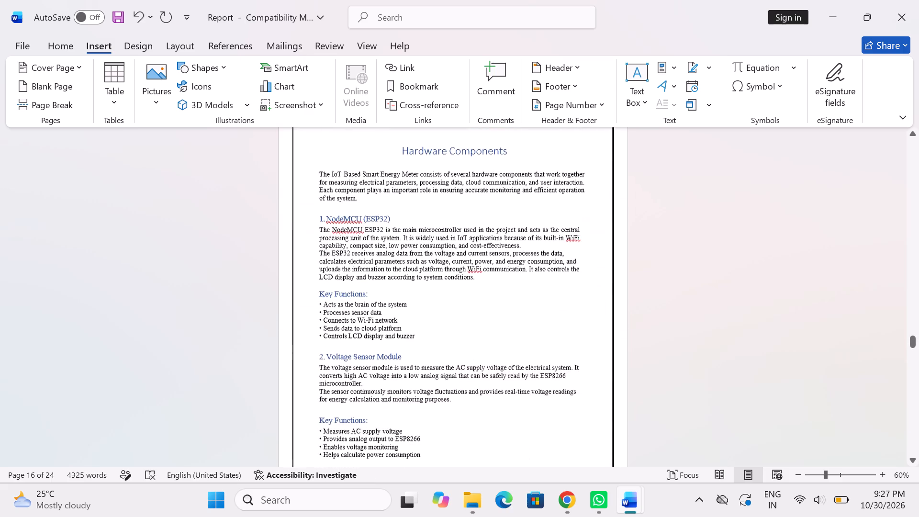
scroll(506, 331, "down", 8)
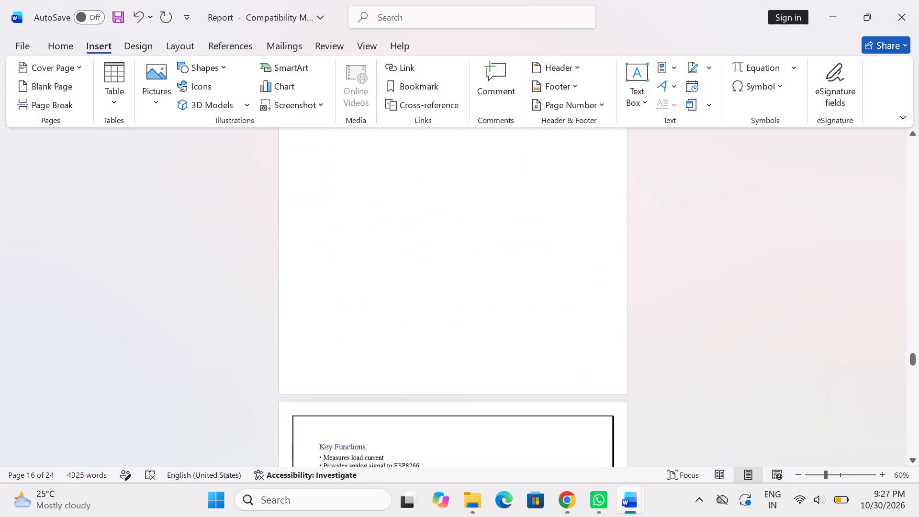
scroll(506, 331, "down", 8)
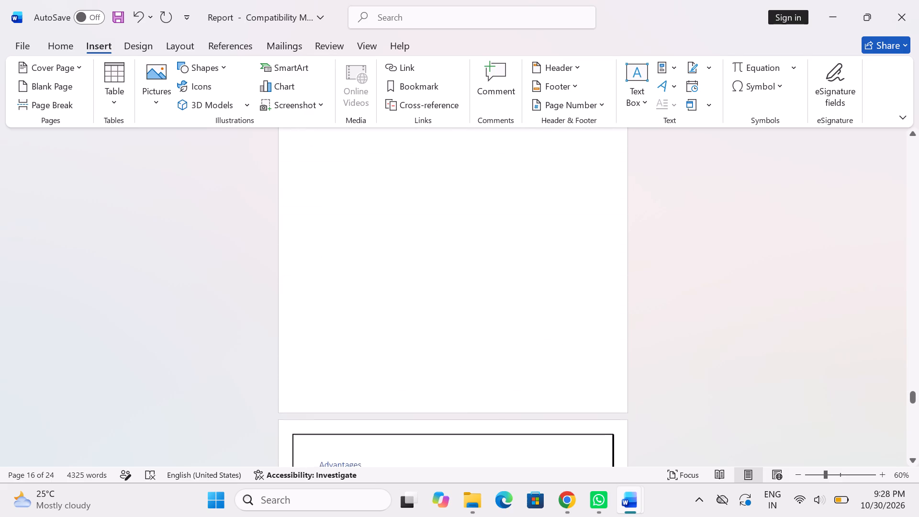
scroll(506, 331, "up", 4)
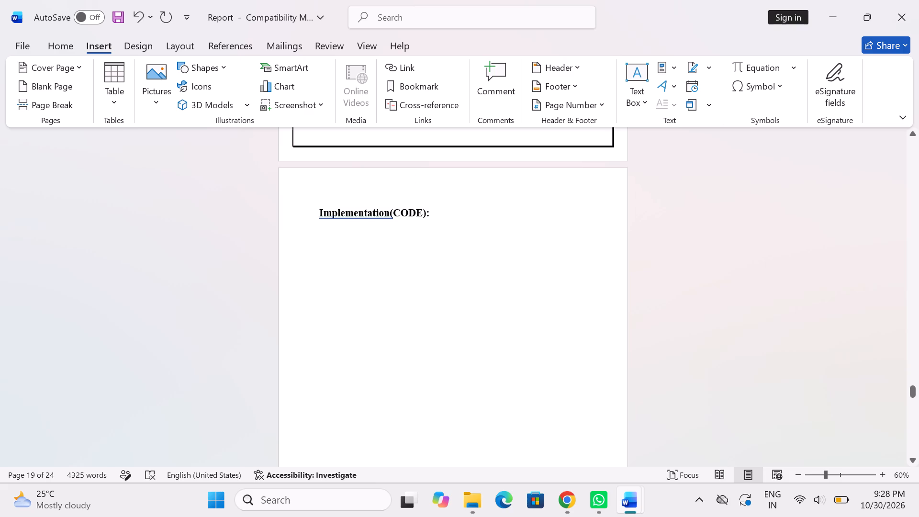
left_click_drag(317, 212, 438, 209)
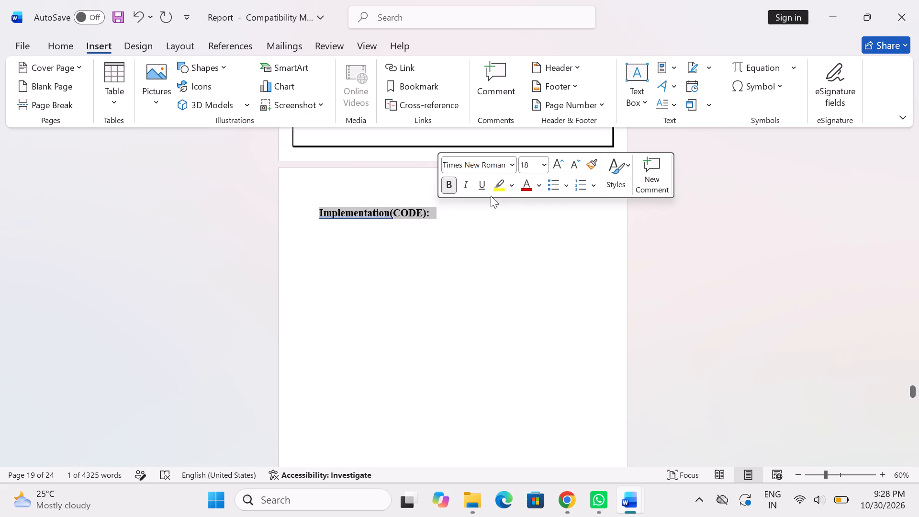
left_click(509, 190)
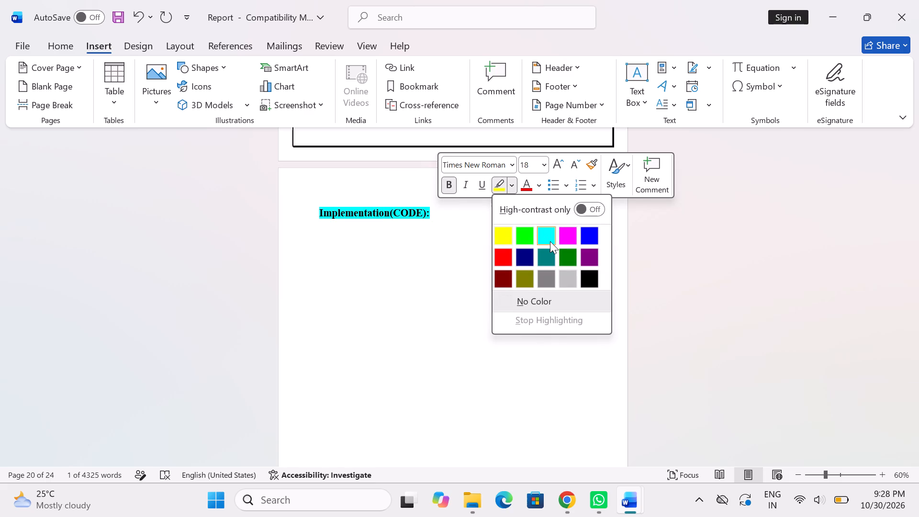
left_click(535, 188)
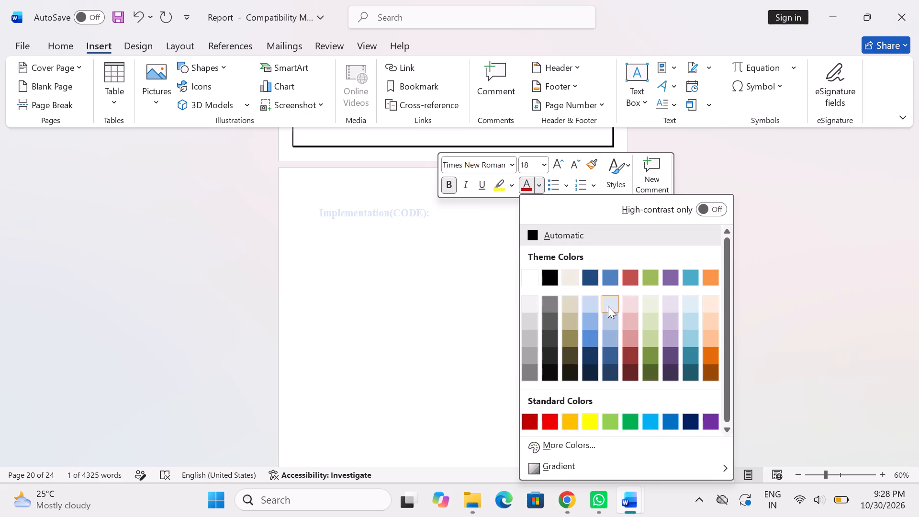
left_click(613, 268)
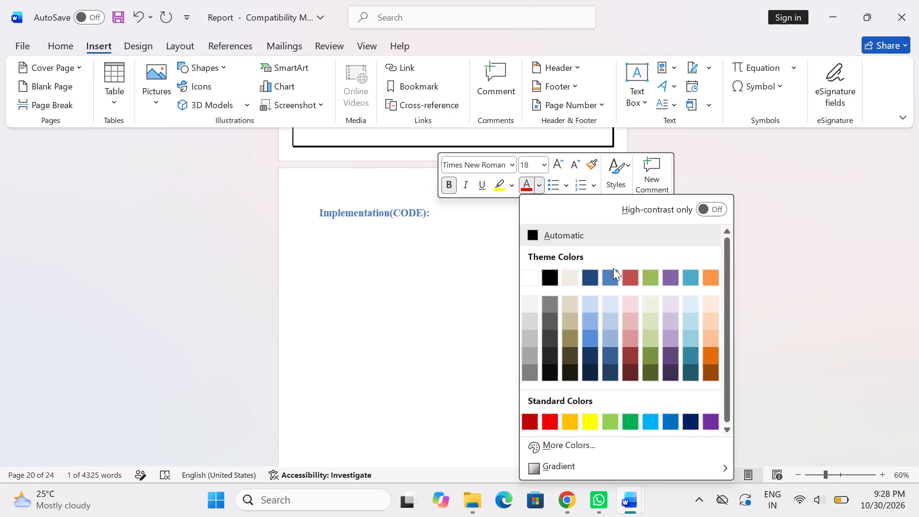
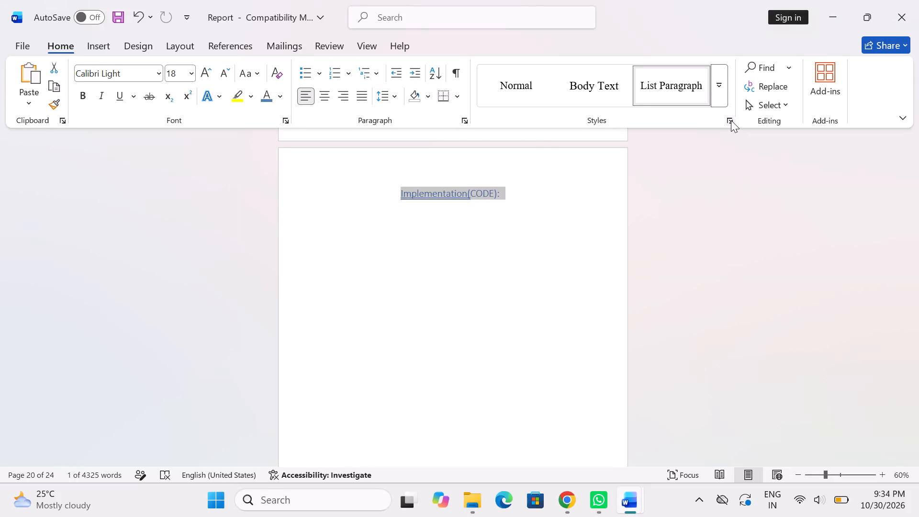
Apply the Heading 1 style to the "Implementation(CODE):" heading.
left_click(730, 120)
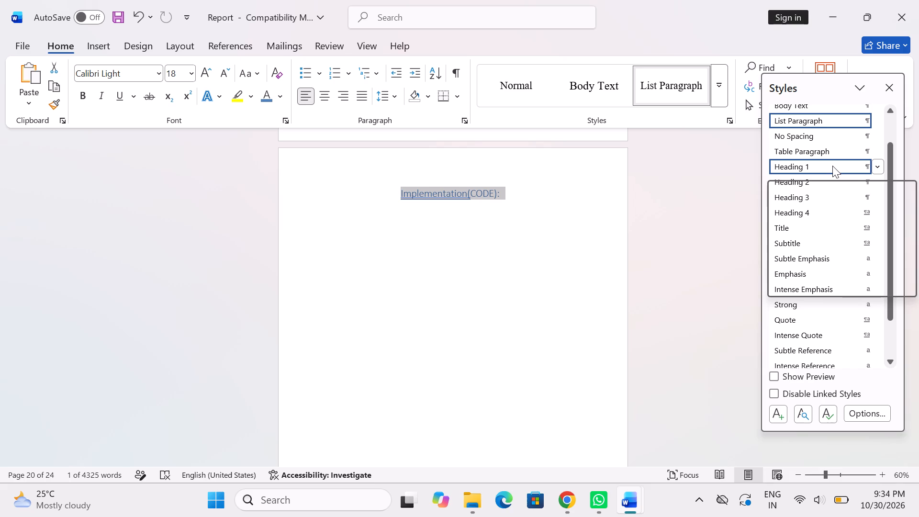
left_click(832, 166)
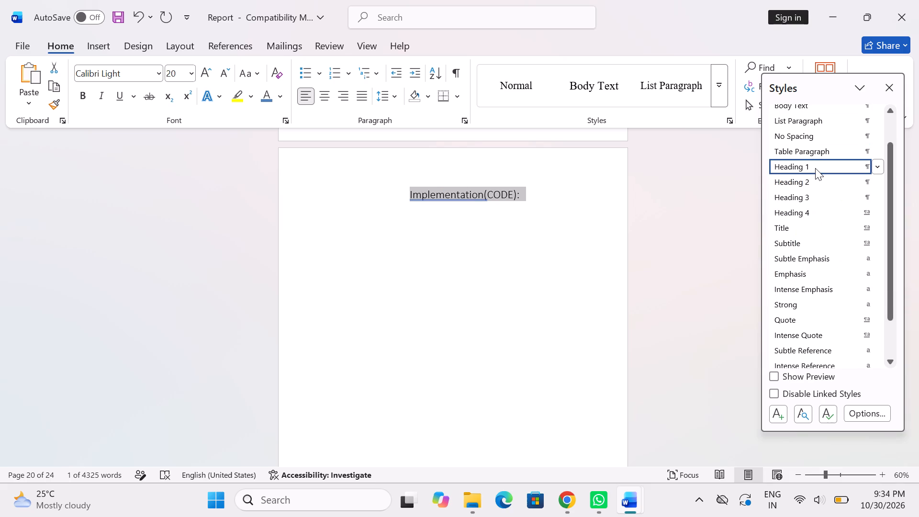
Reapply the medium blue theme font colour to the "Implementation(CODE):" heading.
scroll(806, 123, "up", 1)
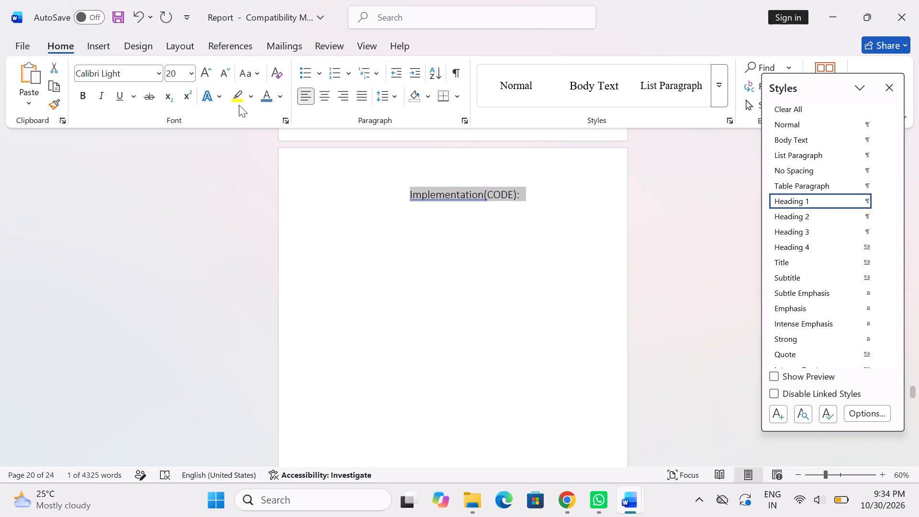
left_click(273, 100)
left_click(320, 151)
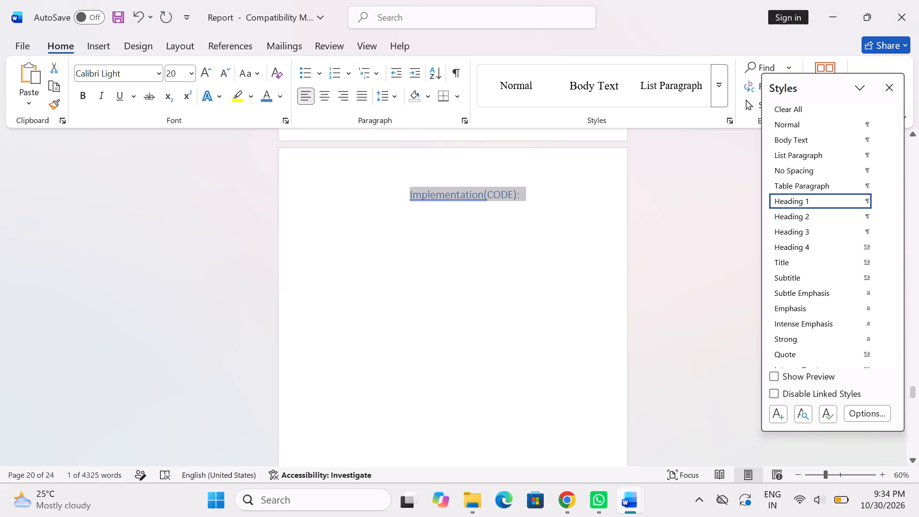
left_click(367, 241)
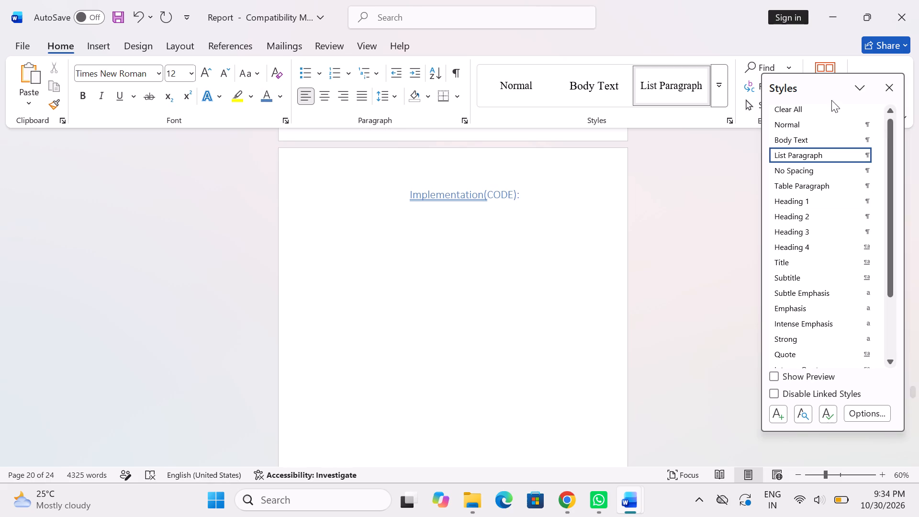
Close the Styles pane and return to the blank area of the Implementation page.
left_click(891, 79)
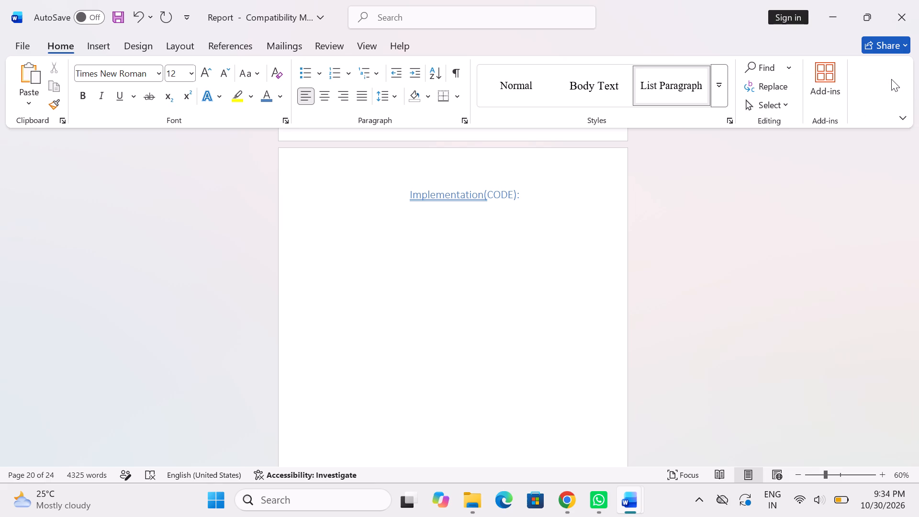
left_click(591, 295)
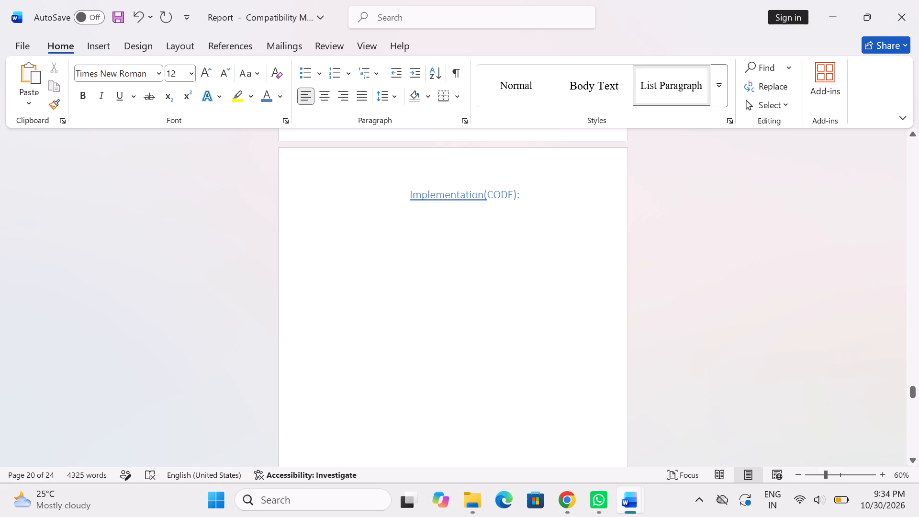
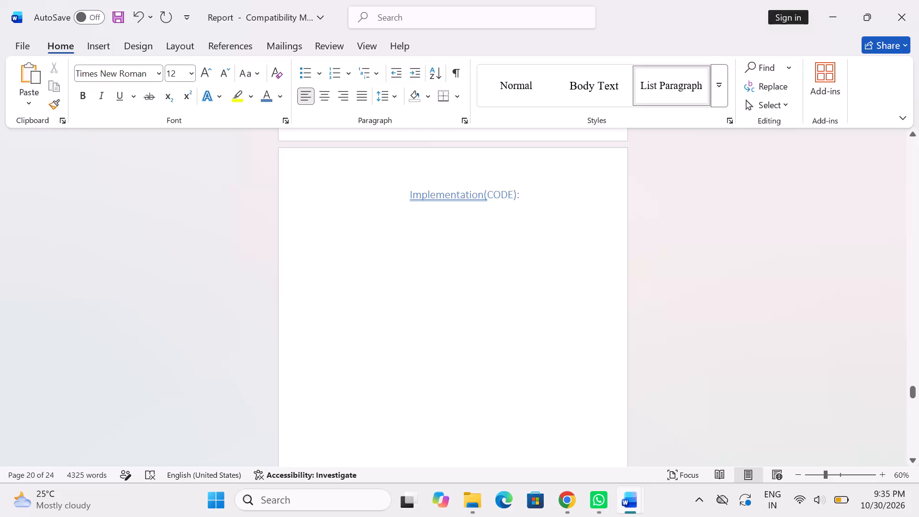
Paste the copied ESP32 smart energy monitor source code into the report after the "Implementation(CODE):" heading.
key("ctrl+v")
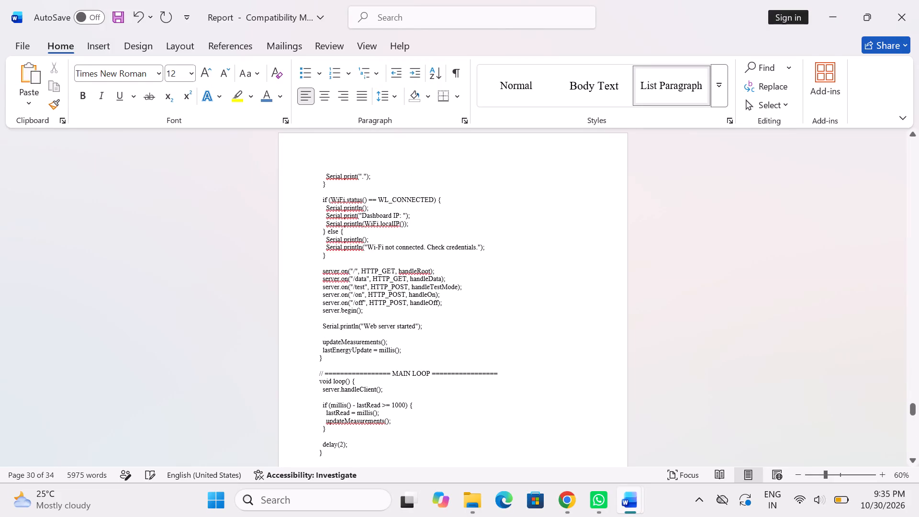
Look through the pasted source code from its main loop back up to the "Implementation(CODE):" heading.
scroll(415, 261, "down", 5)
scroll(415, 261, "up", 7)
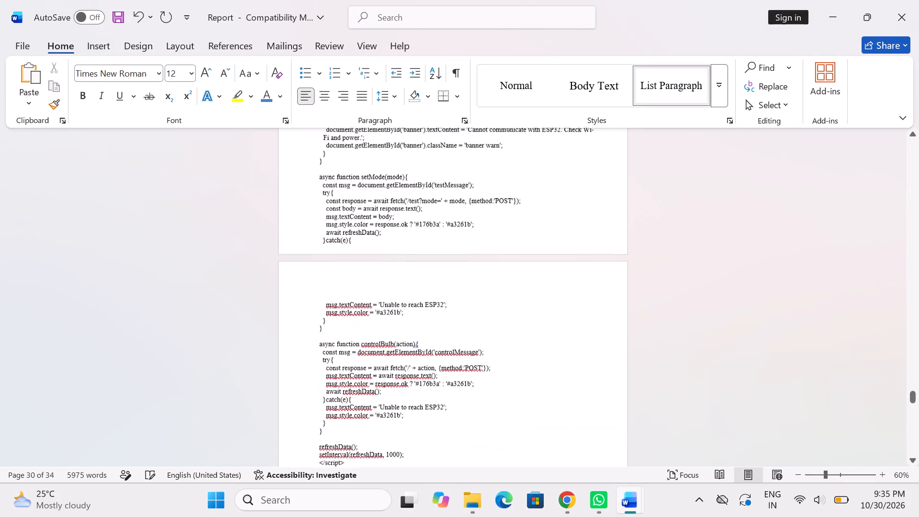
scroll(415, 261, "up", 5)
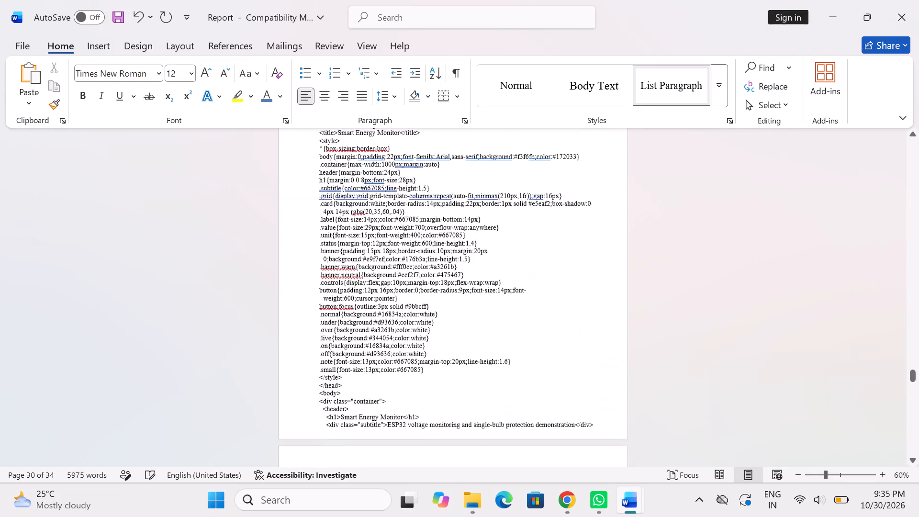
scroll(415, 261, "up", 3)
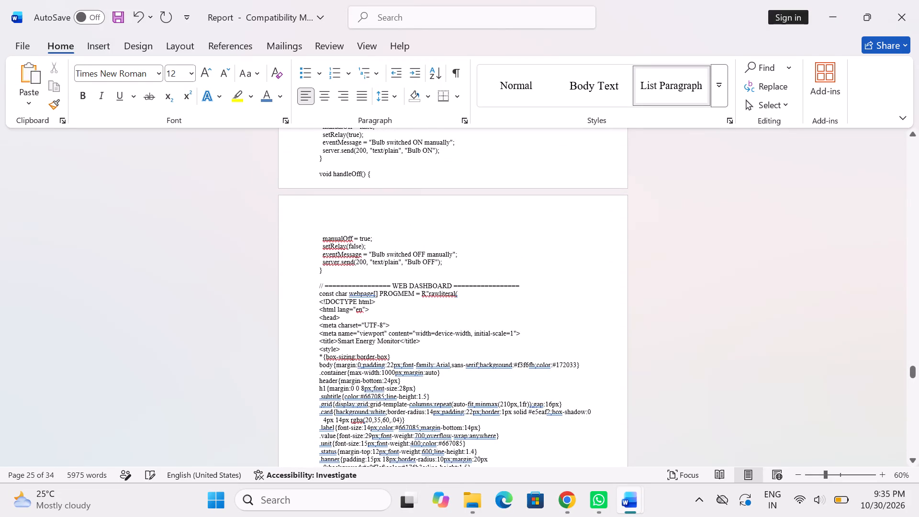
scroll(415, 261, "up", 3)
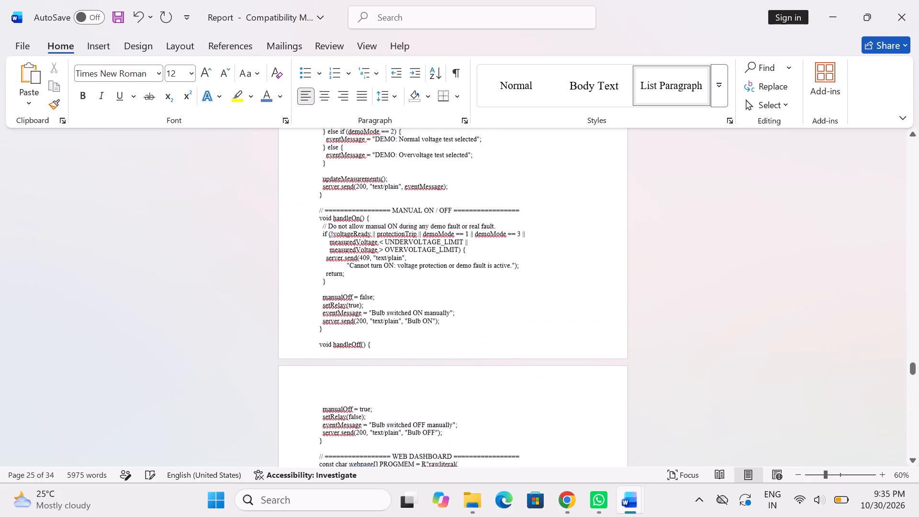
scroll(415, 261, "up", 5)
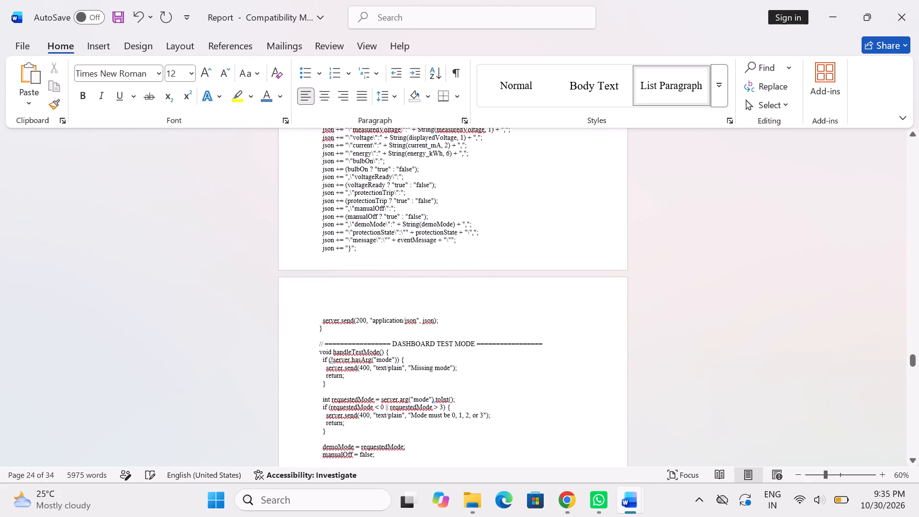
scroll(415, 261, "up", 5)
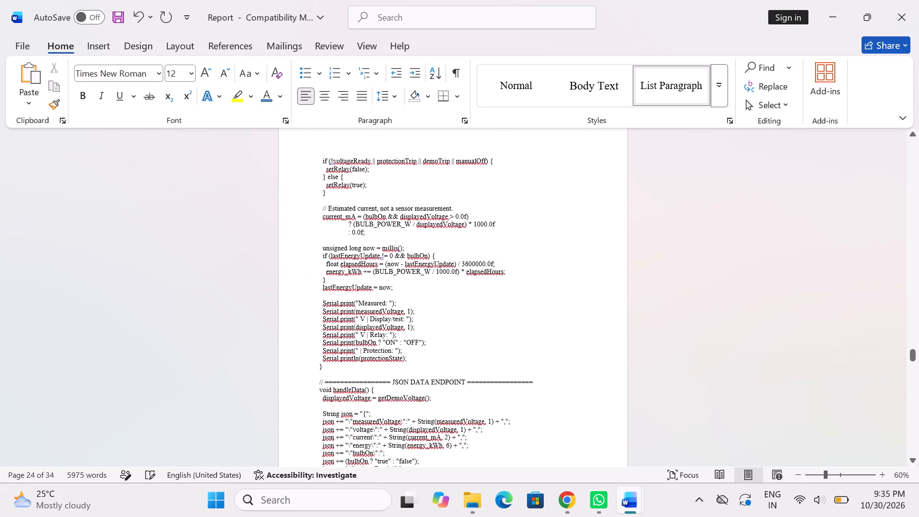
scroll(415, 261, "up", 6)
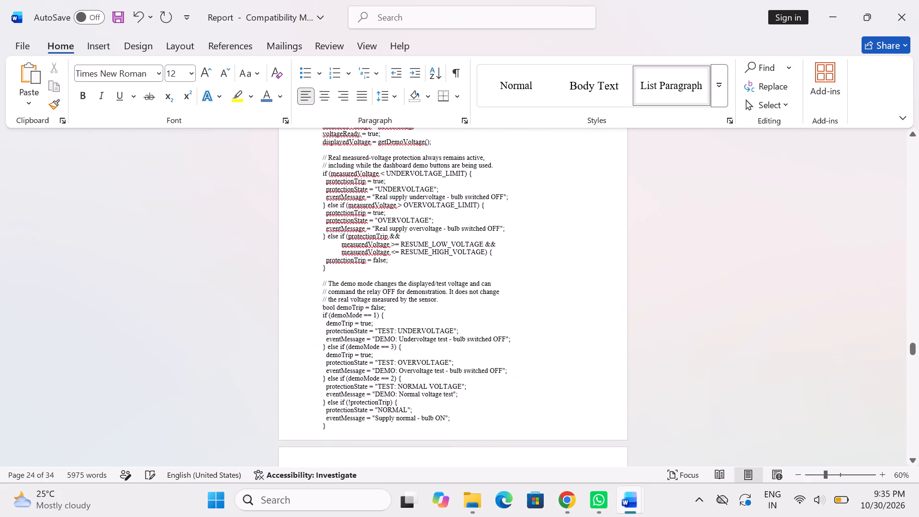
scroll(415, 261, "up", 4)
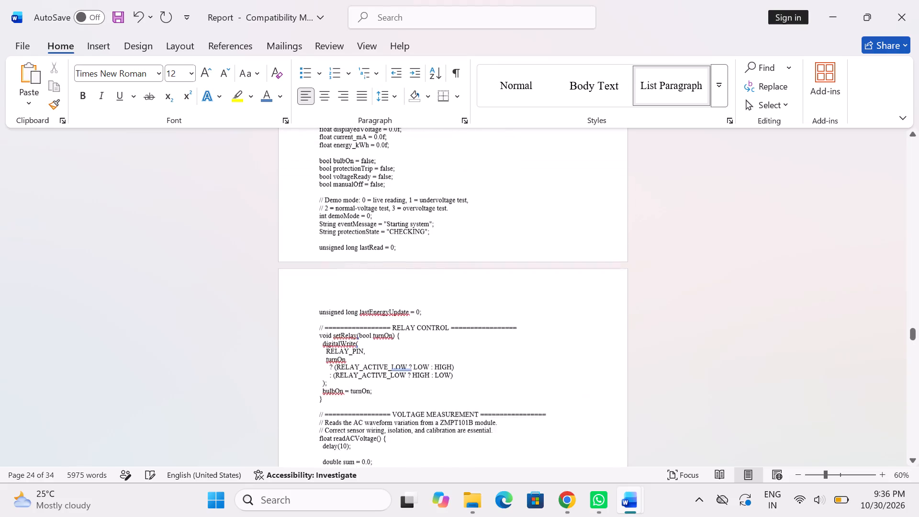
scroll(415, 261, "up", 8)
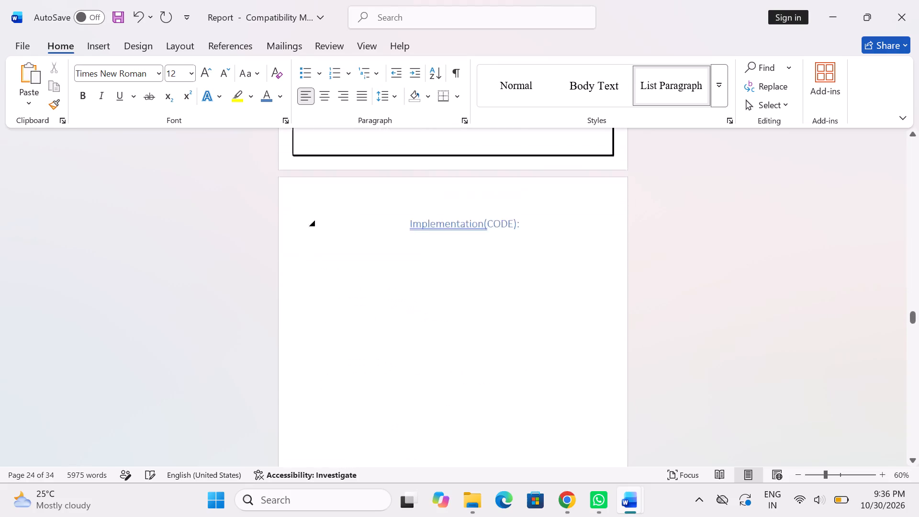
Remove the blank gap and page break before "#include <WiFi.h>" so the code starts directly beneath the "Implementation(CODE):" heading.
scroll(415, 261, "down", 1)
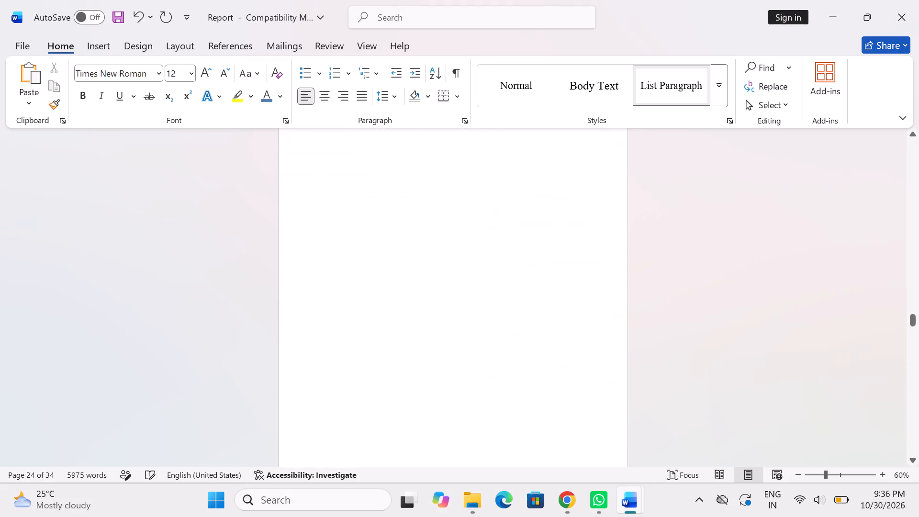
scroll(415, 261, "down", 1)
scroll(415, 261, "up", 1)
scroll(415, 261, "right", 1)
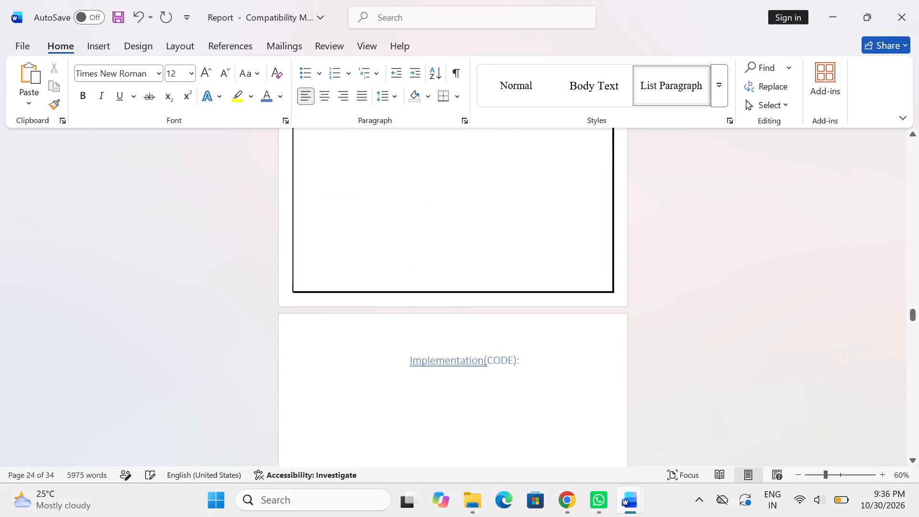
scroll(325, 403, "down", 2)
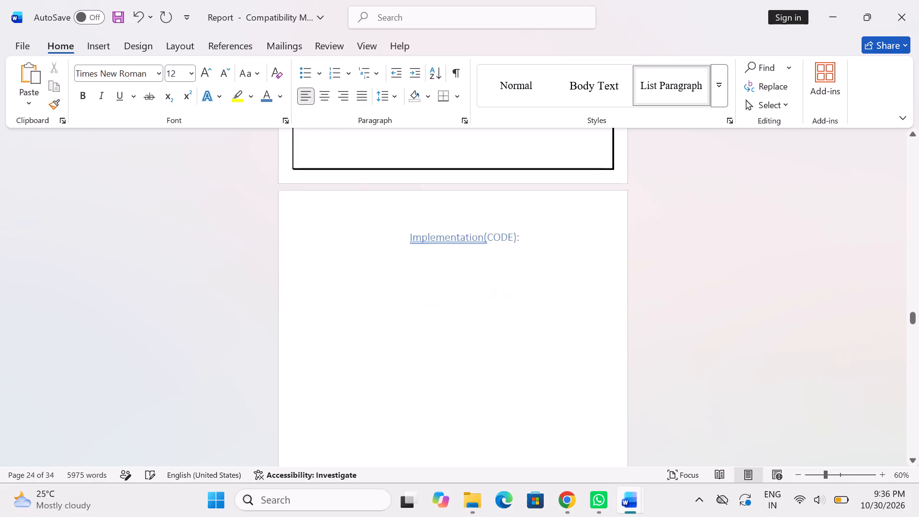
scroll(325, 403, "down", 7)
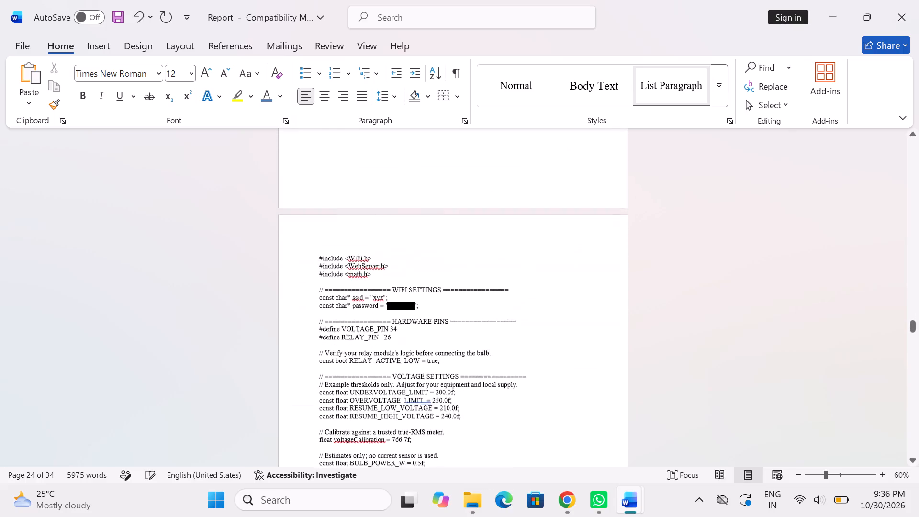
left_click(314, 244)
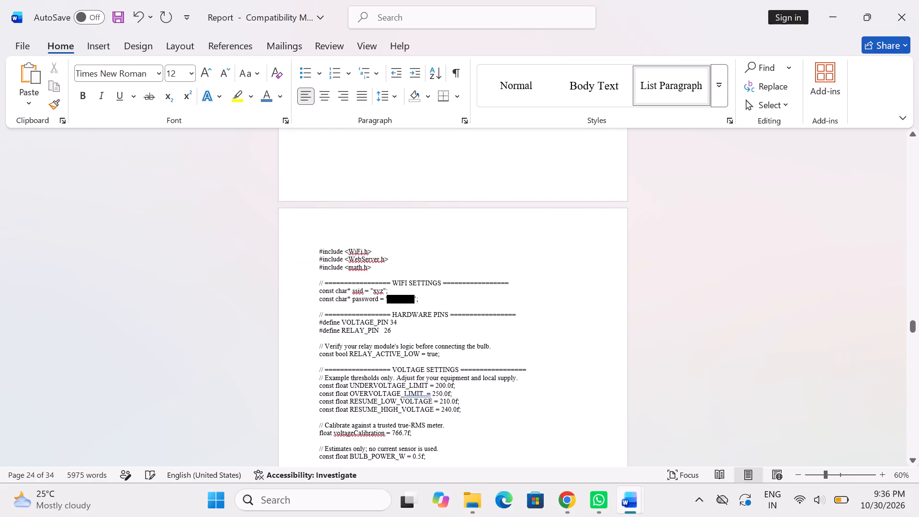
left_click(312, 251)
key("BackSpace")
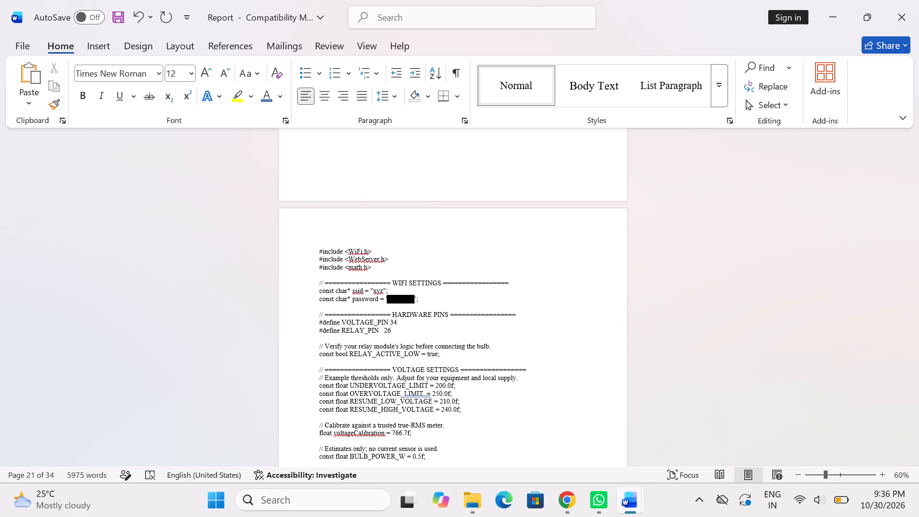
key("BackSpace")
key("BackSpace")
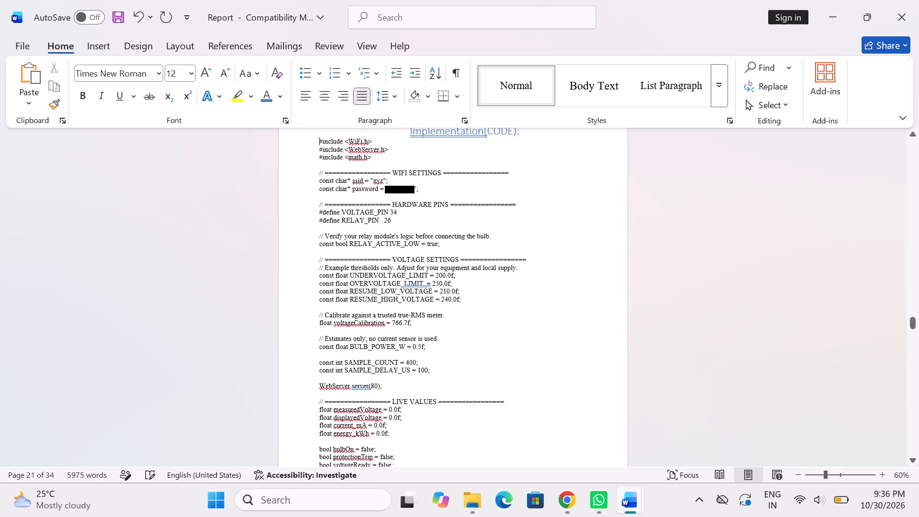
scroll(312, 251, "up", 2)
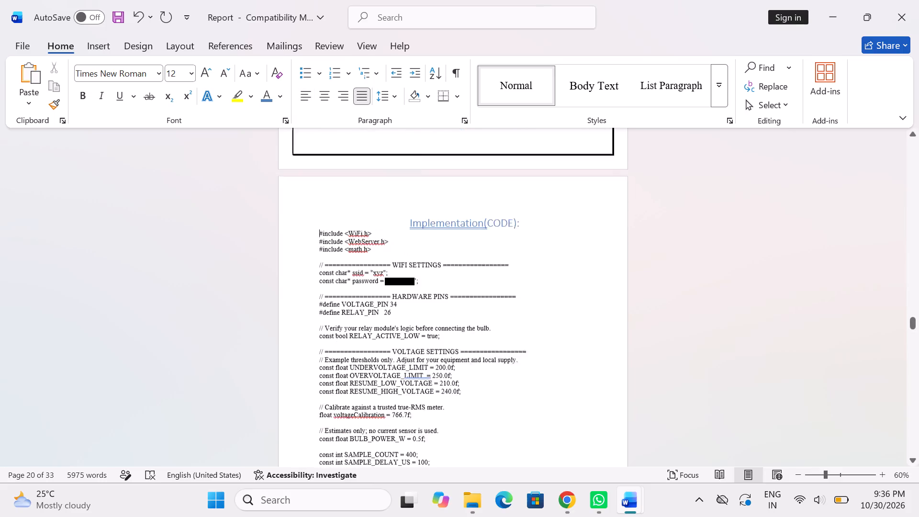
scroll(312, 251, "up", 1)
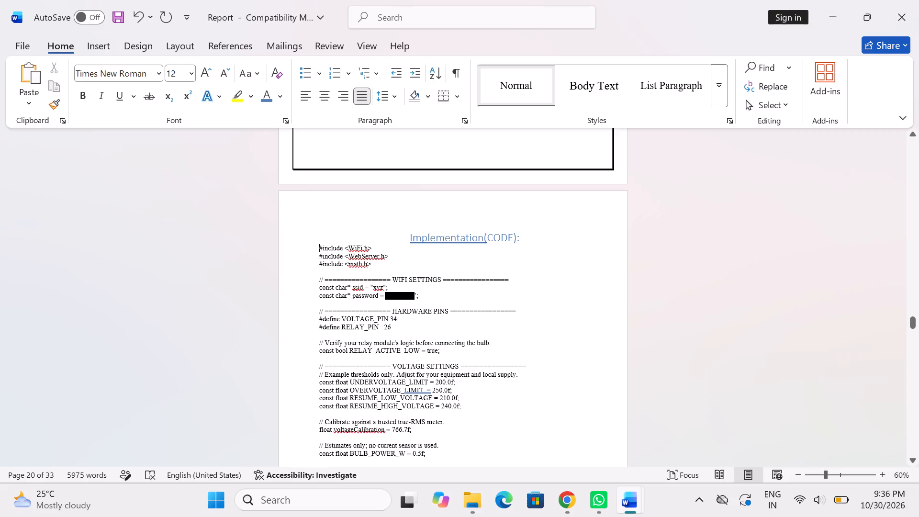
Insert two blank lines between the "Implementation(CODE):" heading and the first #include line.
key("Return")
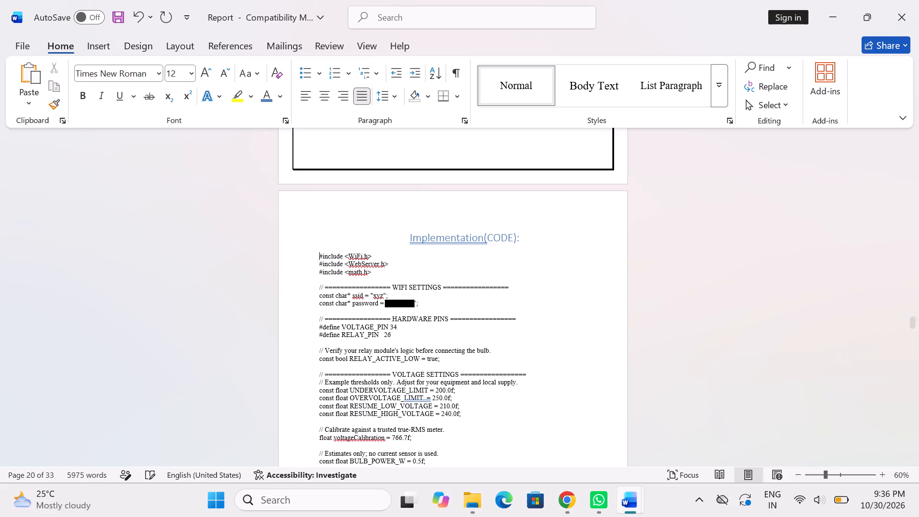
key("Return")
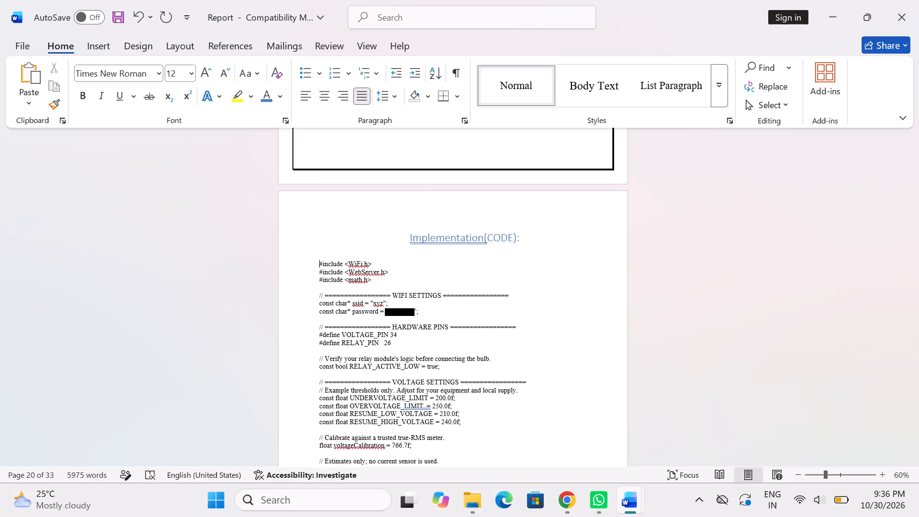
Review the inserted code pages, then look back through the report's earlier sections up to the Index table.
scroll(319, 249, "down", 7)
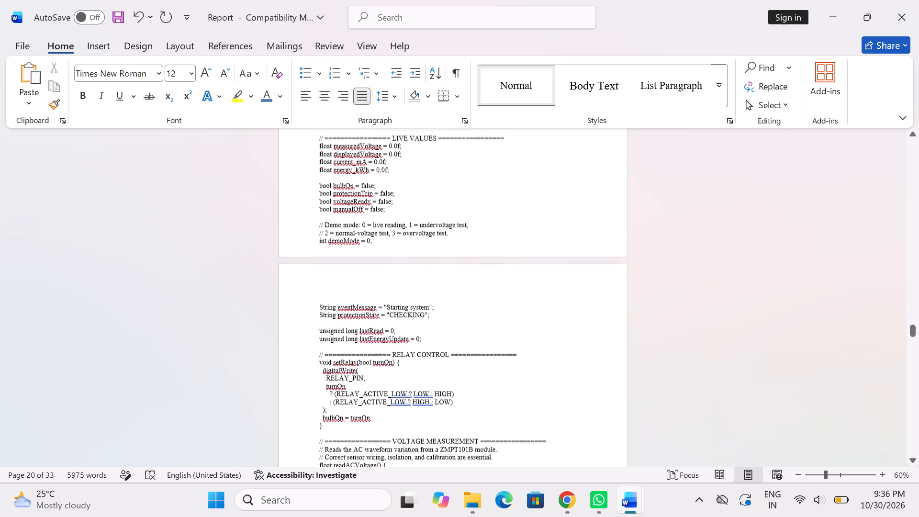
scroll(319, 249, "down", 8)
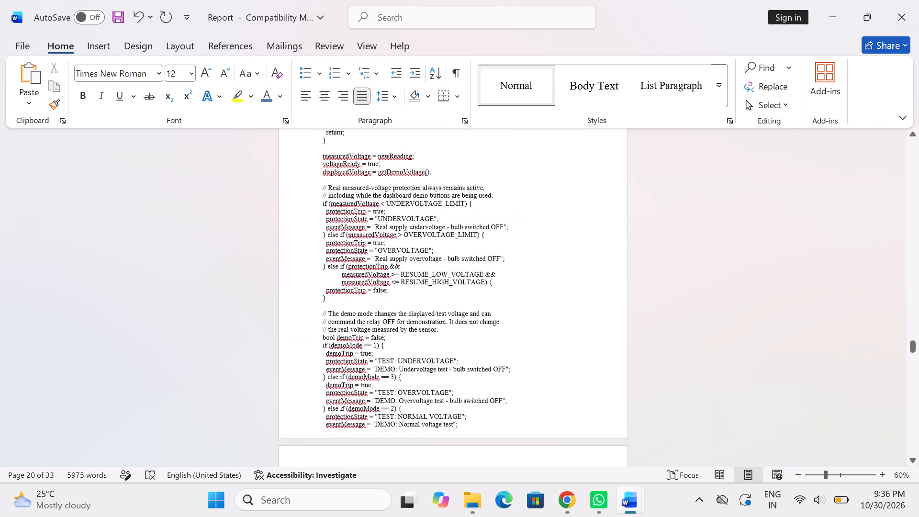
scroll(319, 249, "down", 8)
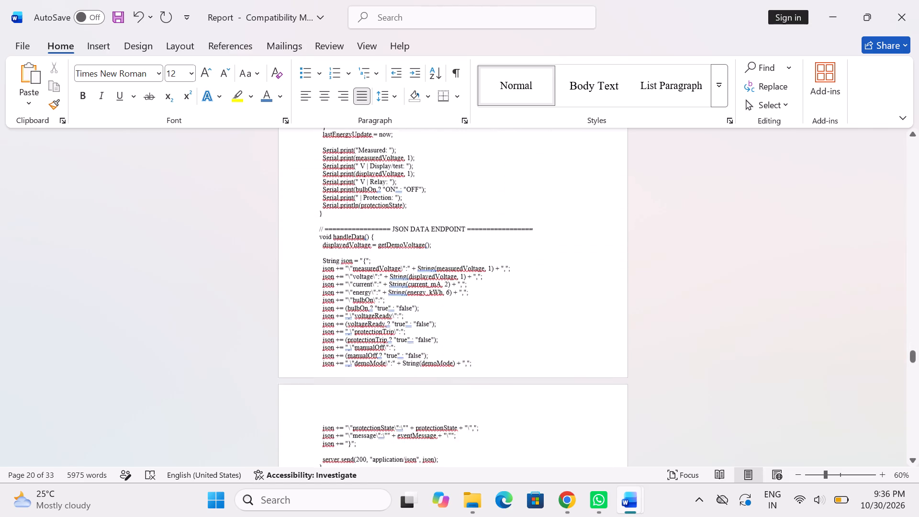
scroll(319, 249, "down", 8)
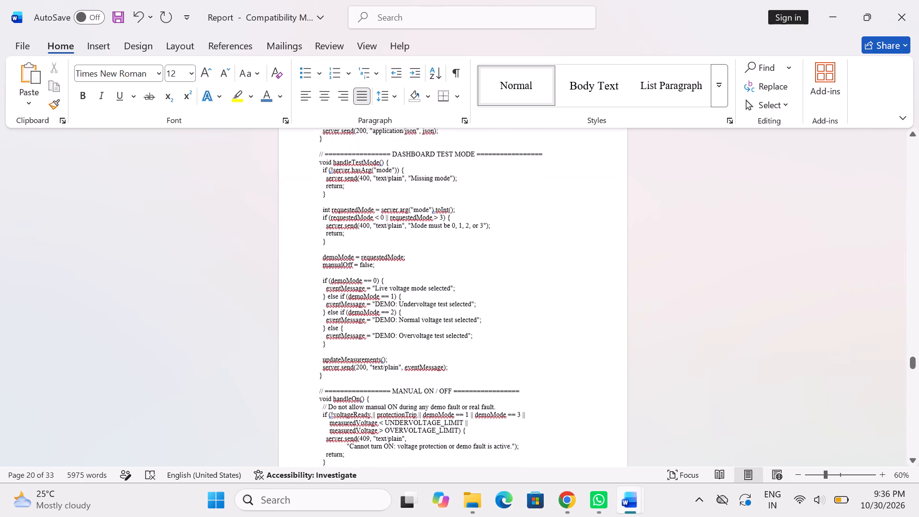
scroll(319, 249, "down", 7)
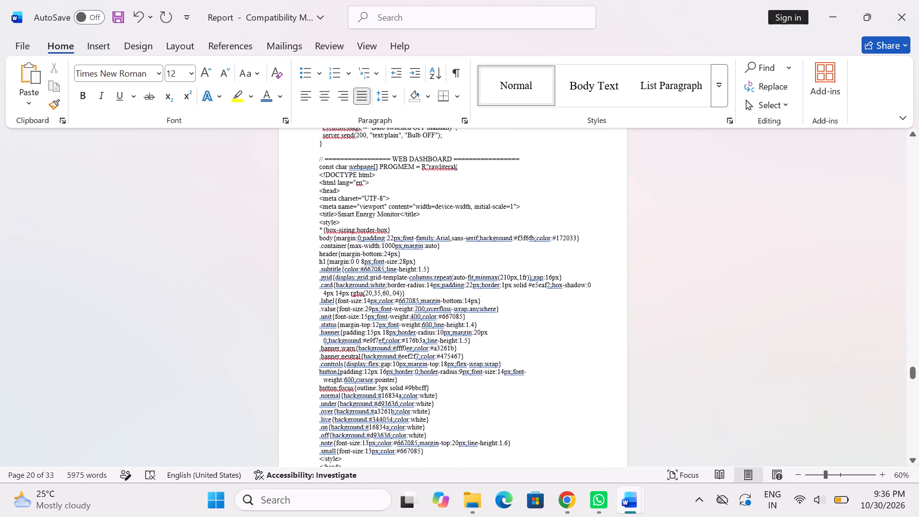
scroll(319, 249, "down", 8)
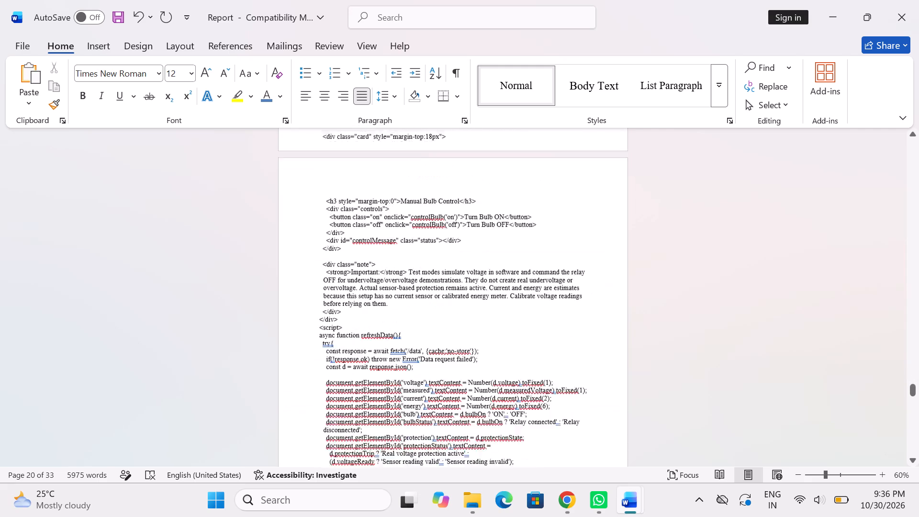
scroll(319, 249, "down", 11)
scroll(319, 249, "up", 4)
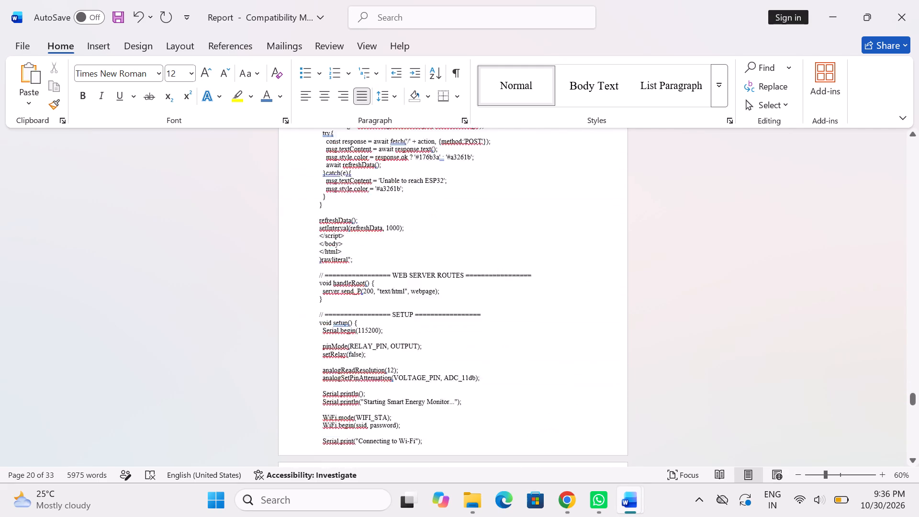
scroll(319, 249, "up", 9)
scroll(319, 249, "up", 20)
scroll(319, 249, "up", 20)
scroll(319, 249, "up", 20)
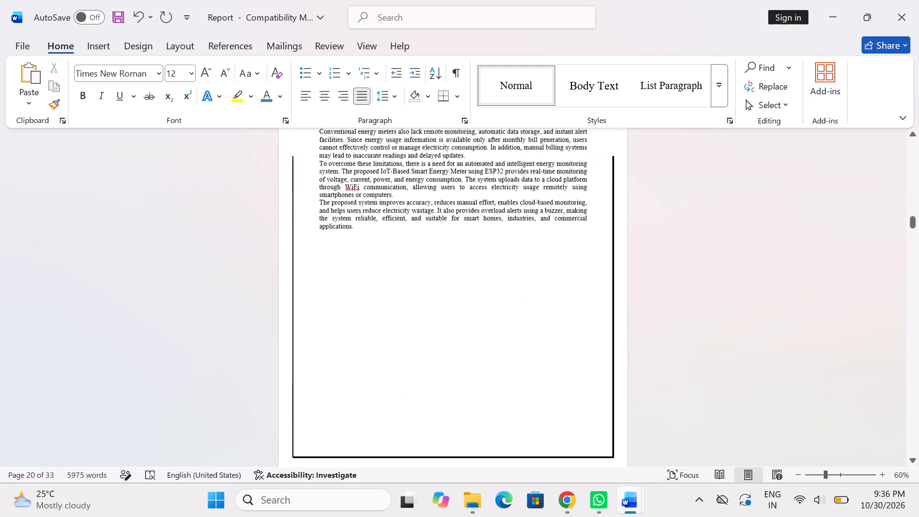
scroll(319, 249, "up", 16)
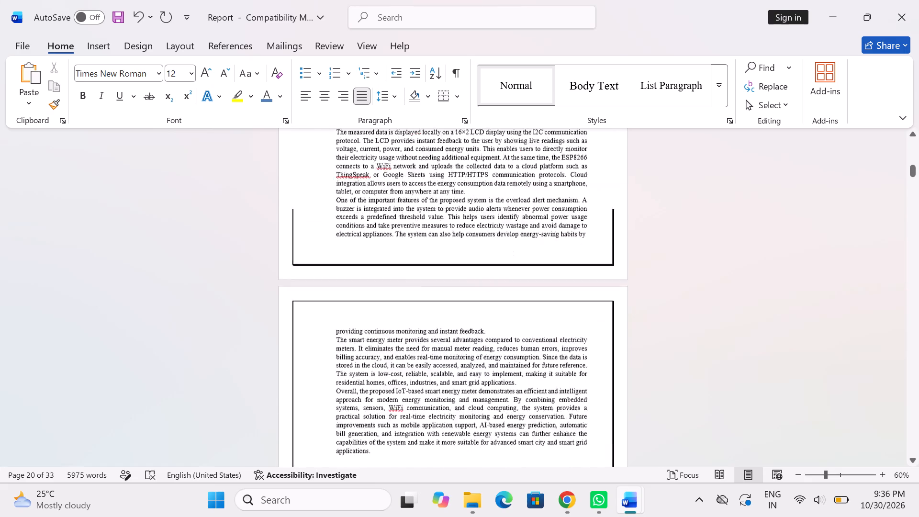
scroll(319, 249, "up", 4)
scroll(319, 249, "down", 3)
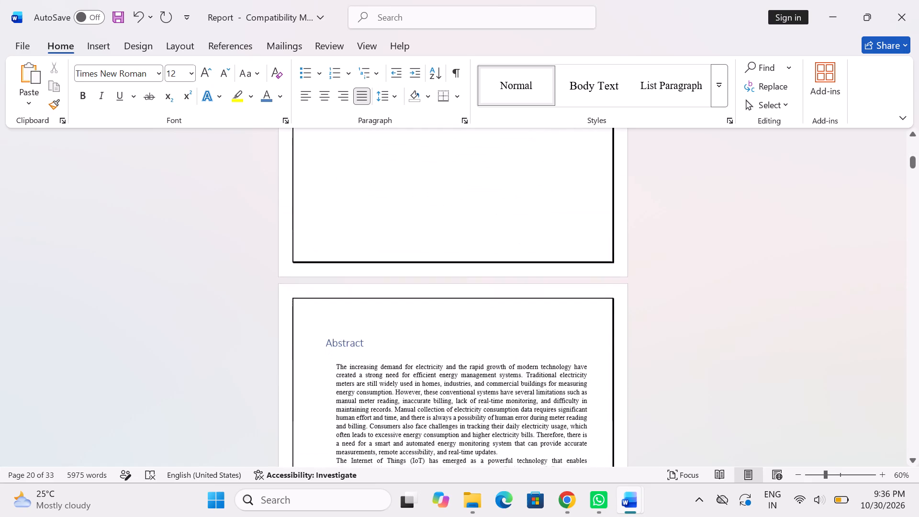
scroll(319, 249, "up", 4)
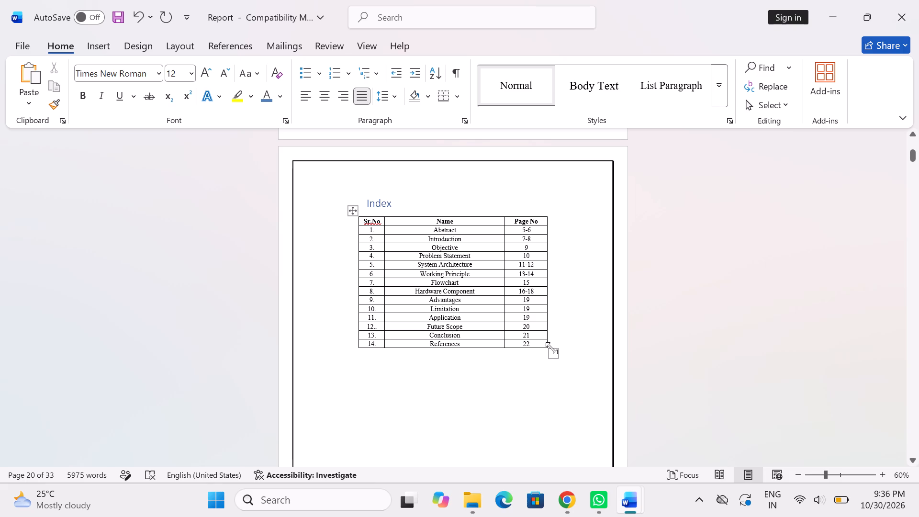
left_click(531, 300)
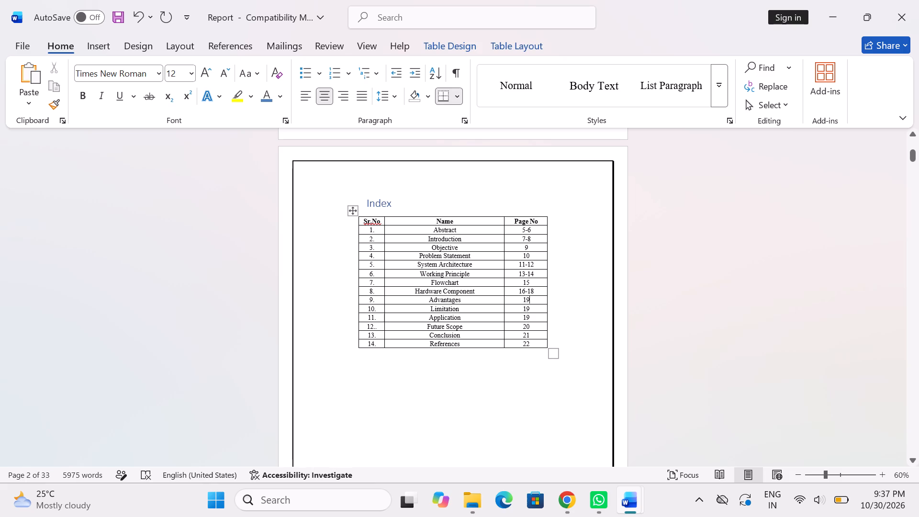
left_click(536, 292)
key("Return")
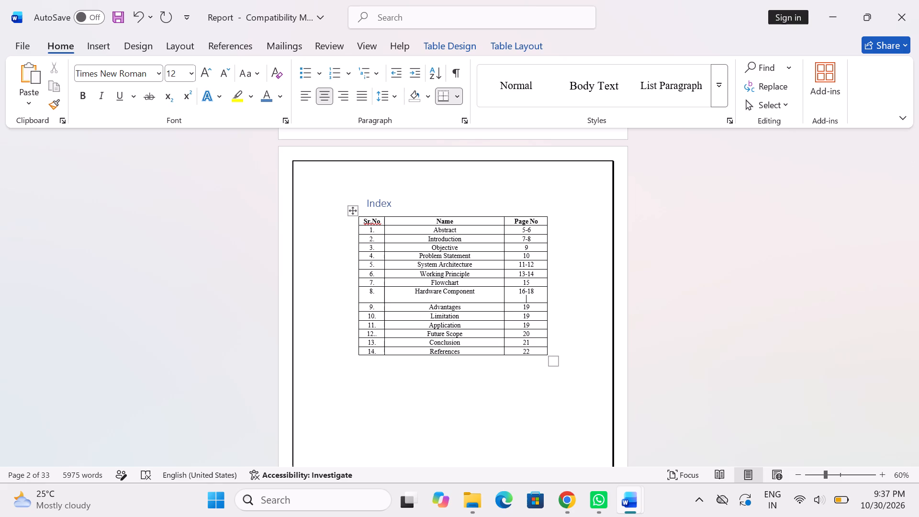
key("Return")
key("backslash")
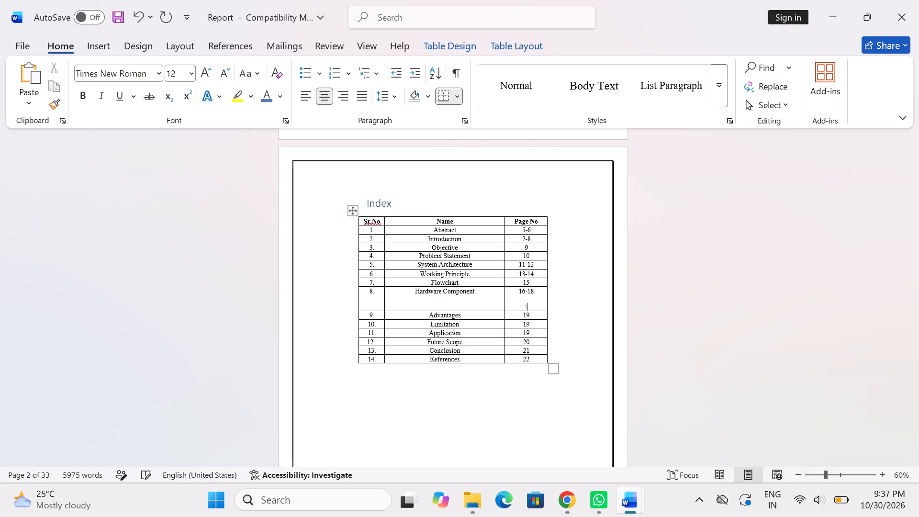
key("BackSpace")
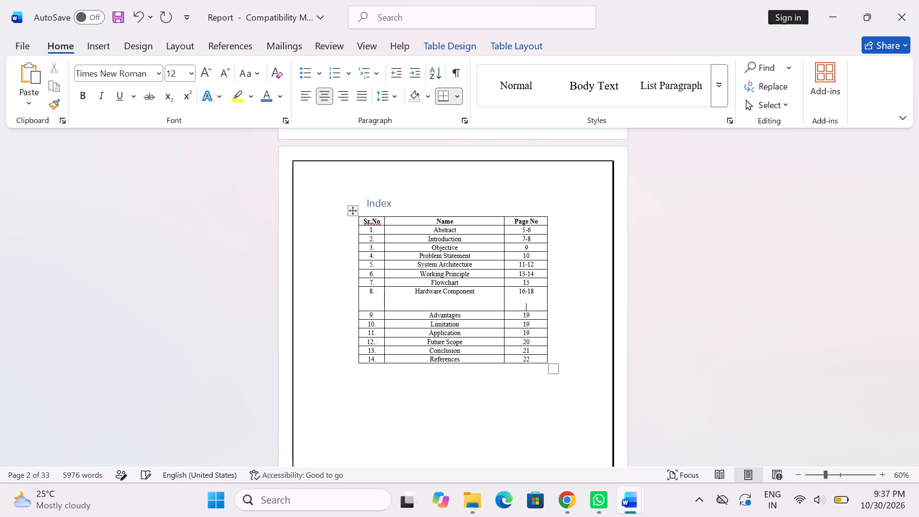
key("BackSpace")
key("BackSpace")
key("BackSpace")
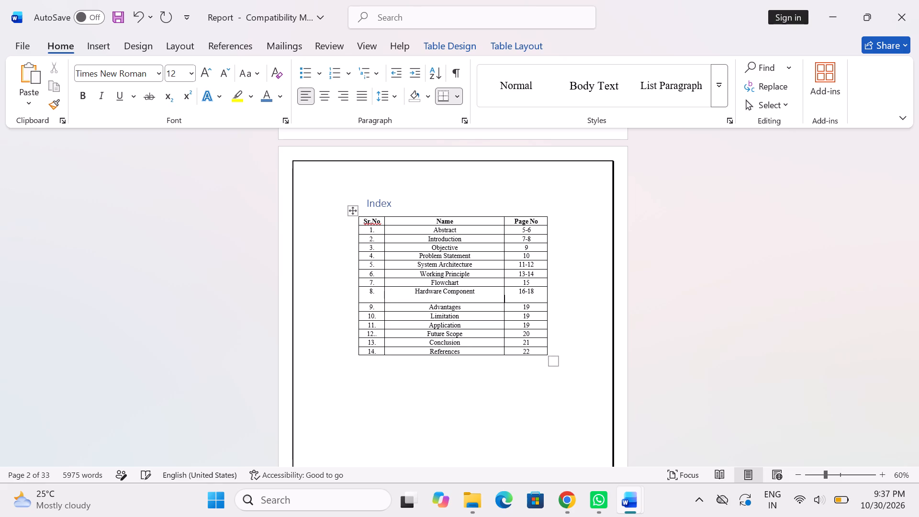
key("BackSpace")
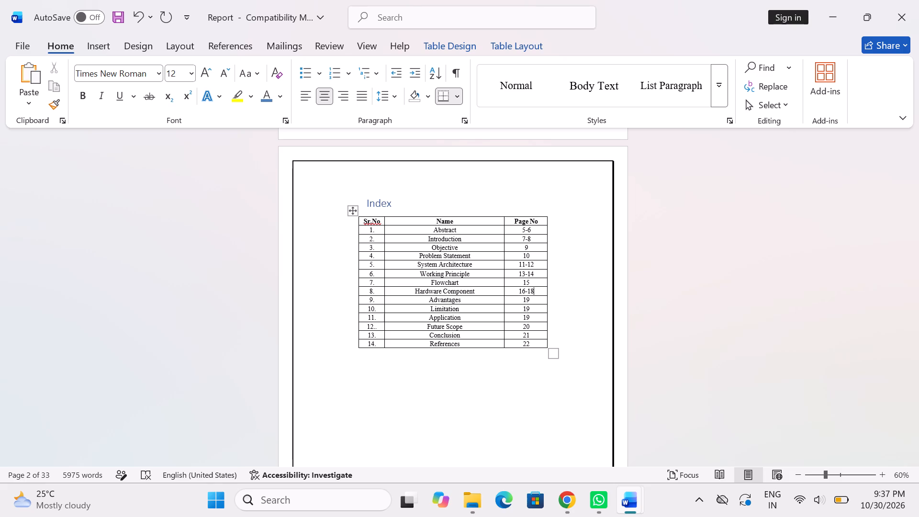
Add an empty row below References at the end of the Index table, with its first cell left-aligned.
left_click(524, 339)
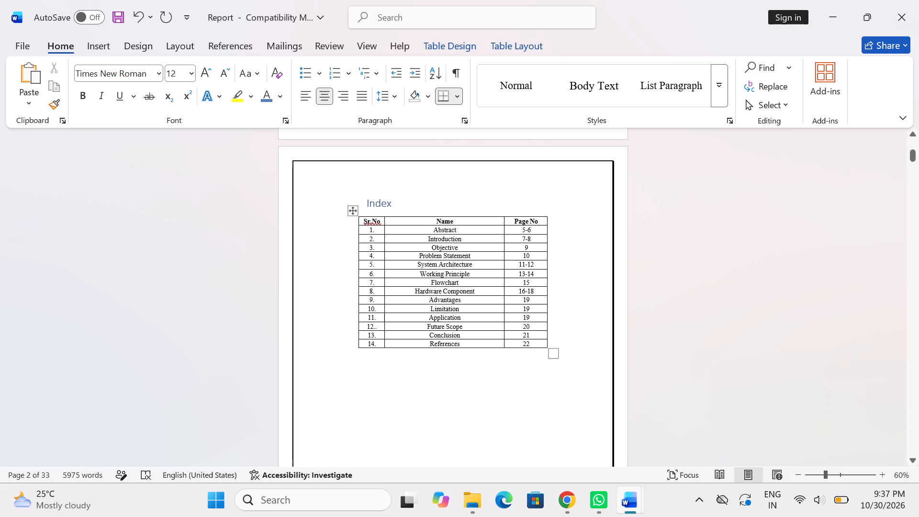
left_click(524, 341)
key("Tab")
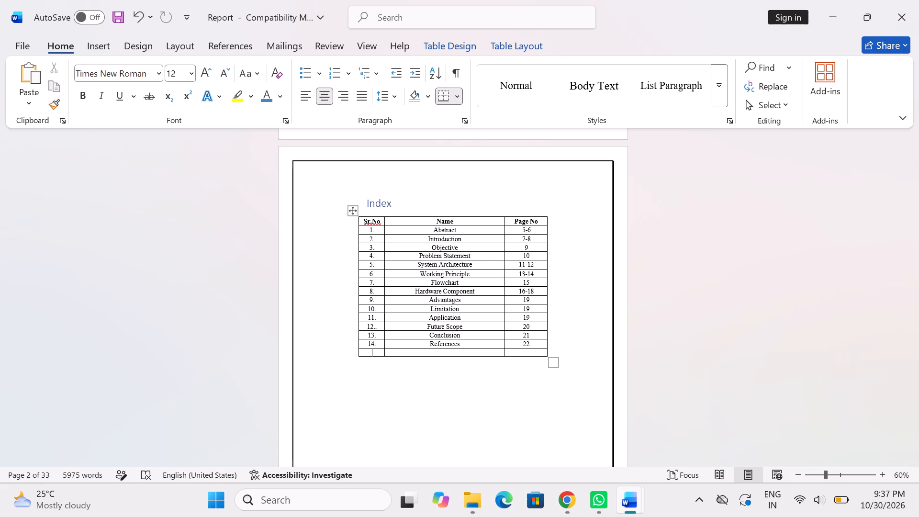
key("BackSpace")
key("BackSpace")
key("BackSpace")
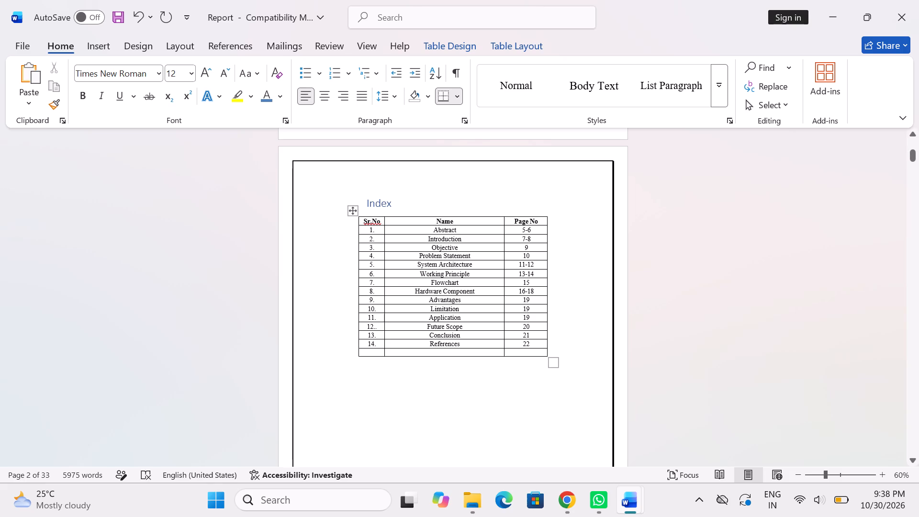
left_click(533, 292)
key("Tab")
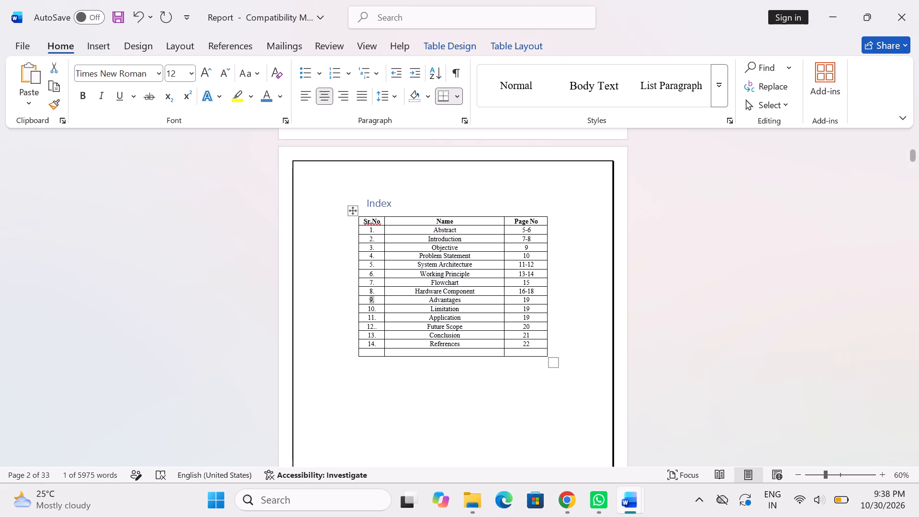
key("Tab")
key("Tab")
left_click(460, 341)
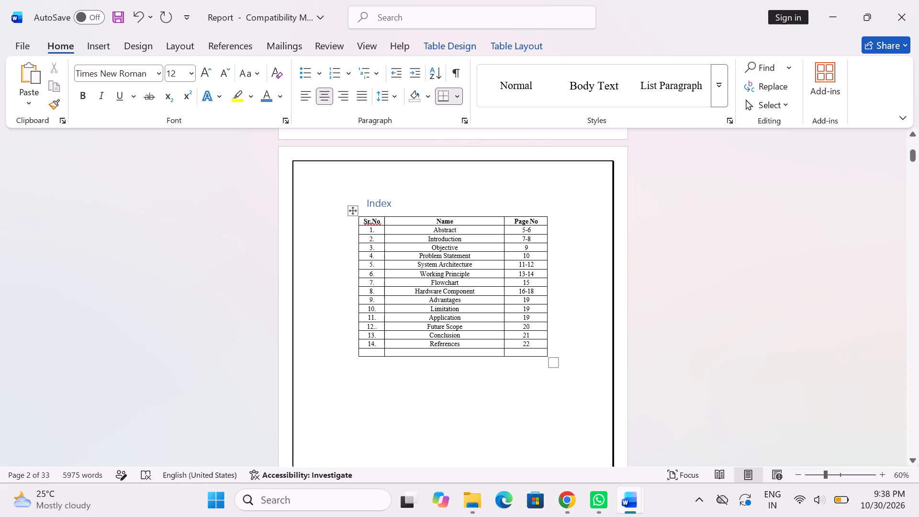
Enter "15." as the serial number in the Index table's empty last row and justify it.
left_click(371, 355)
left_click(371, 354)
left_click(359, 90)
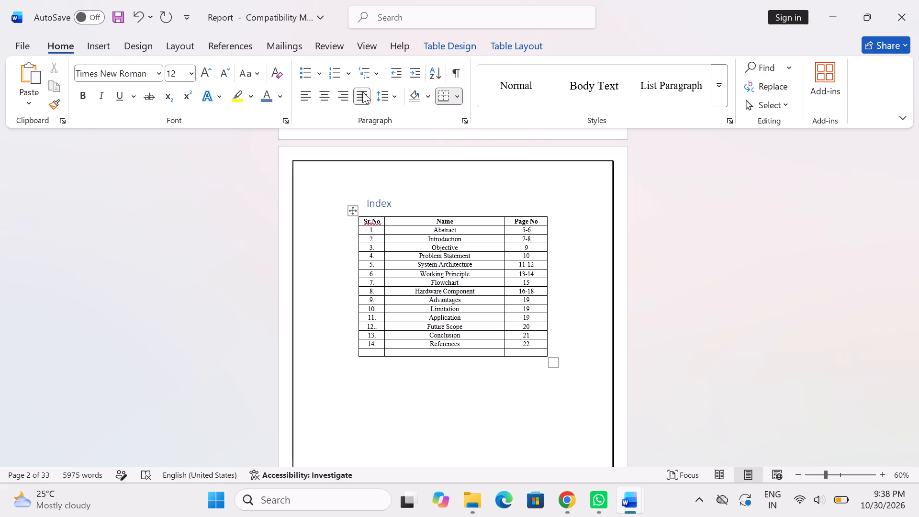
left_click(362, 91)
key("1")
key("5")
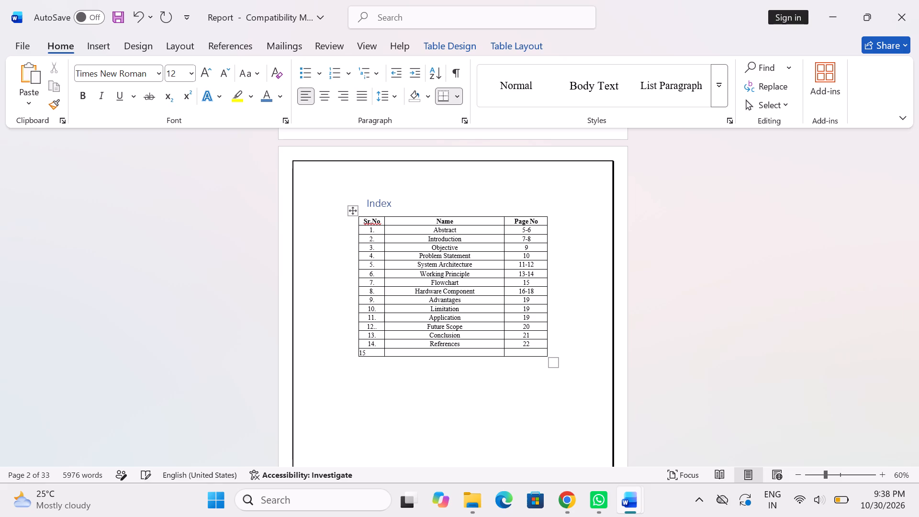
key("period")
left_click(365, 94)
Center the "15." serial number in the last row of the Index table.
scroll(361, 143, "up", 1)
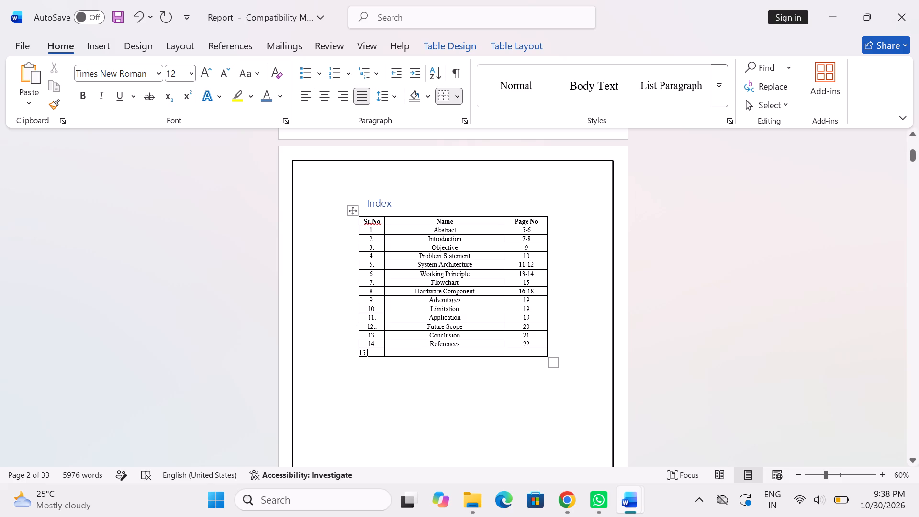
left_click(362, 349)
left_click_drag(361, 354, 372, 354)
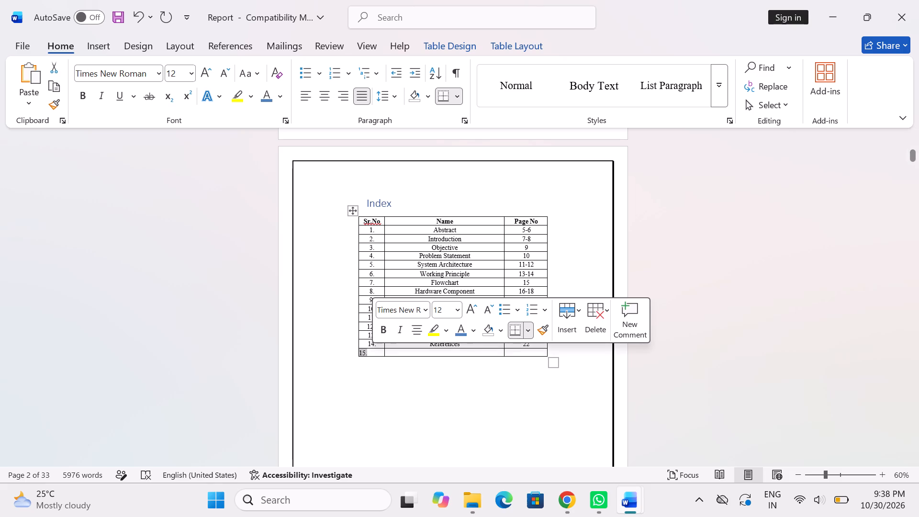
left_click(415, 324)
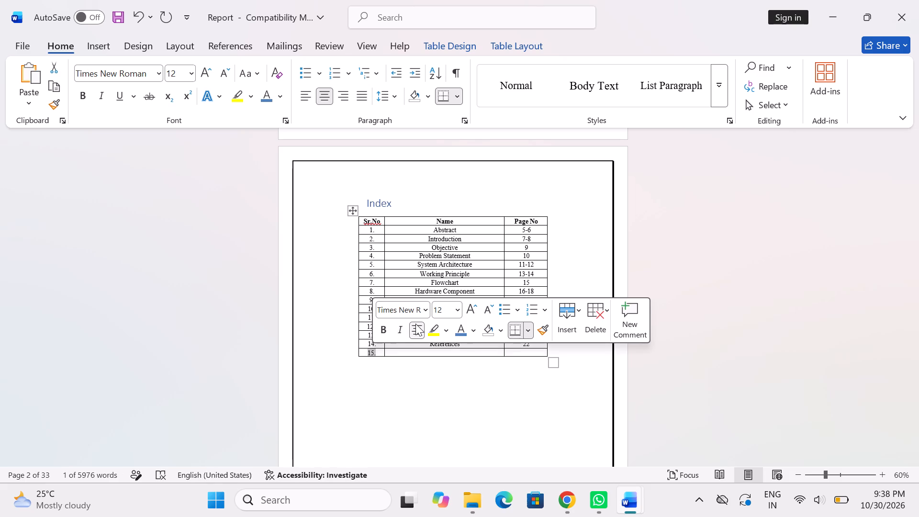
left_click(415, 403)
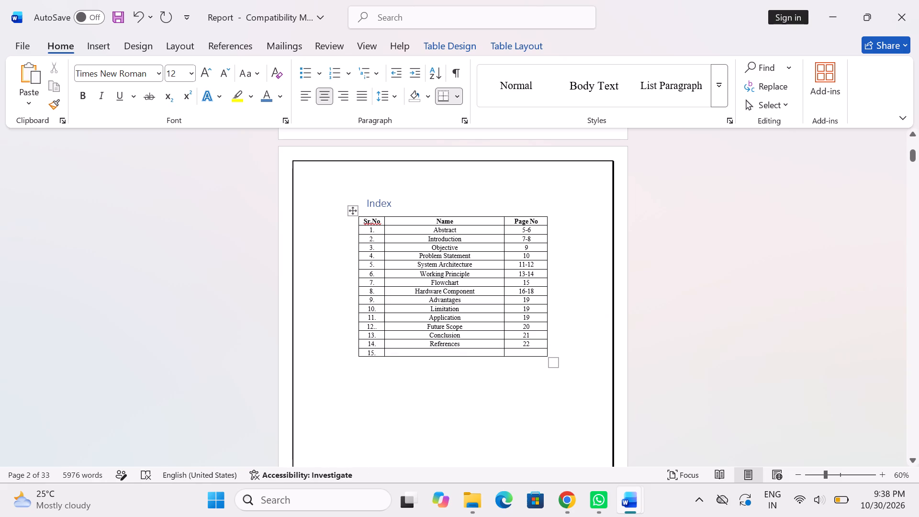
Enter "References" as the name in row 15 of the Index table.
left_click(434, 352)
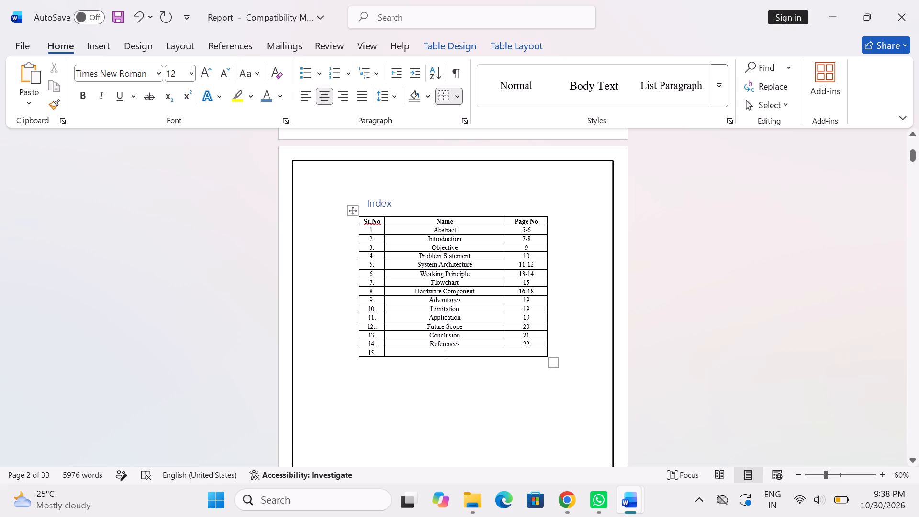
left_click(434, 352)
key("Left")
key("Right")
key("shift+r")
type("ef")
type("erence")
key("s")
left_click(526, 350)
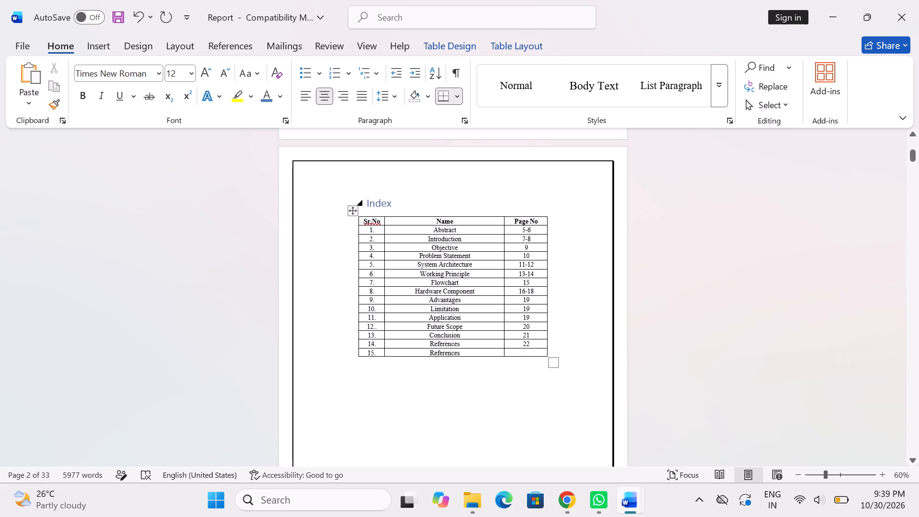
Insert page numbers at the bottom of the report's pages in the Plain Number 2 style.
left_click(59, 43)
left_click(97, 45)
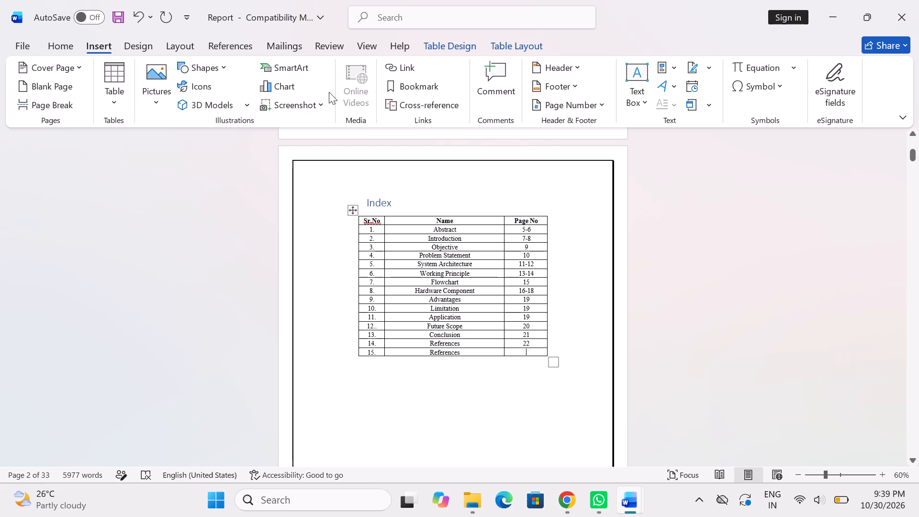
left_click(600, 107)
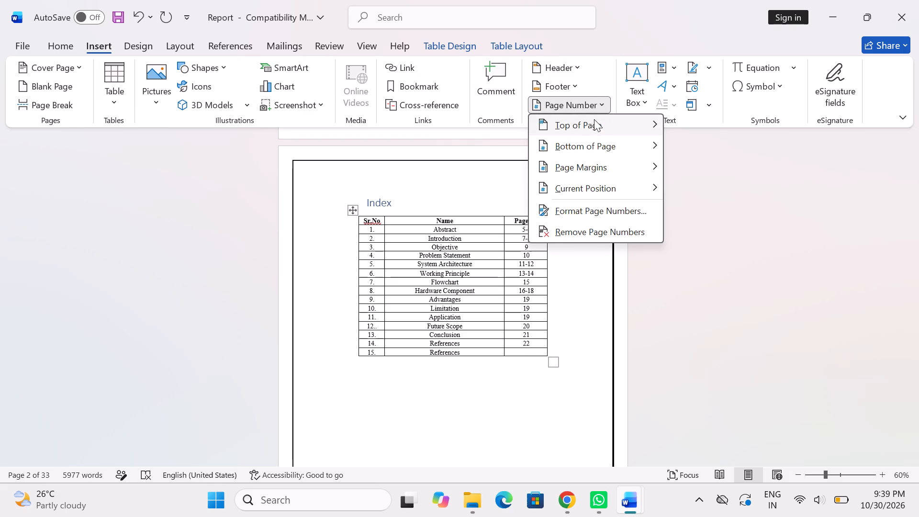
left_click(593, 150)
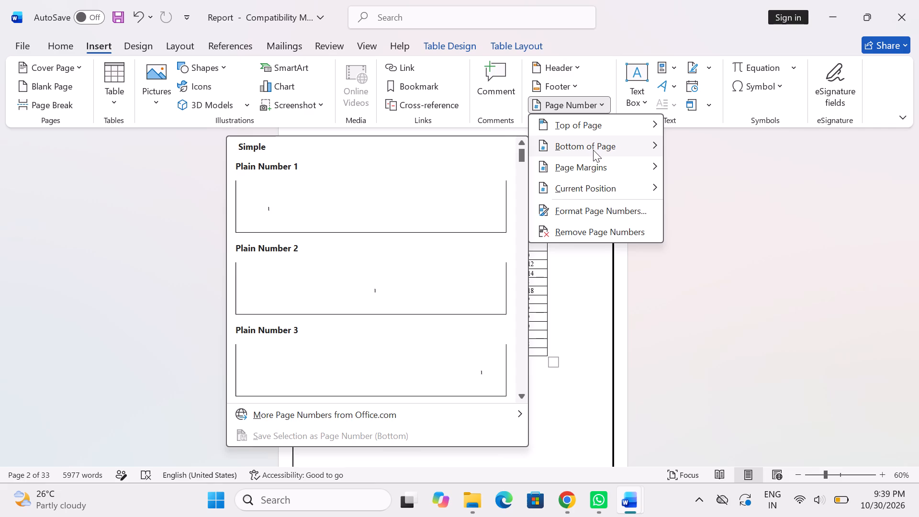
left_click(593, 150)
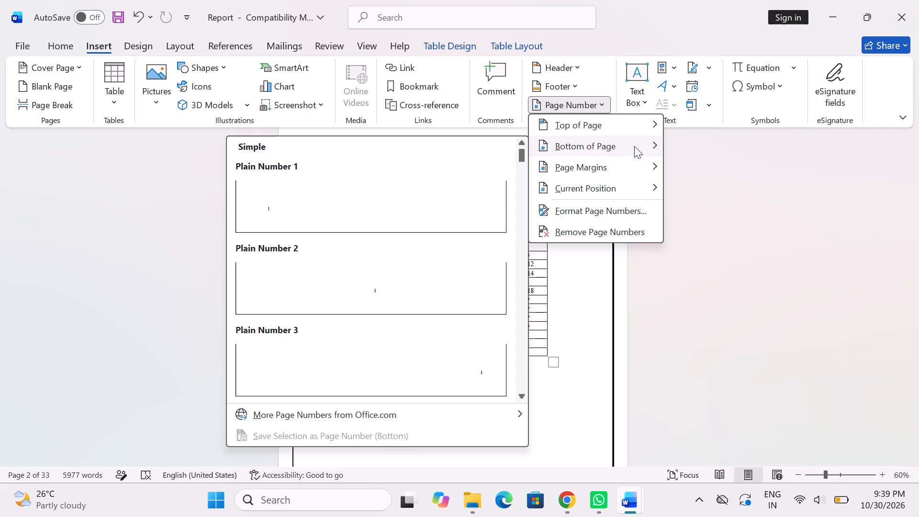
left_click(635, 146)
left_click(422, 283)
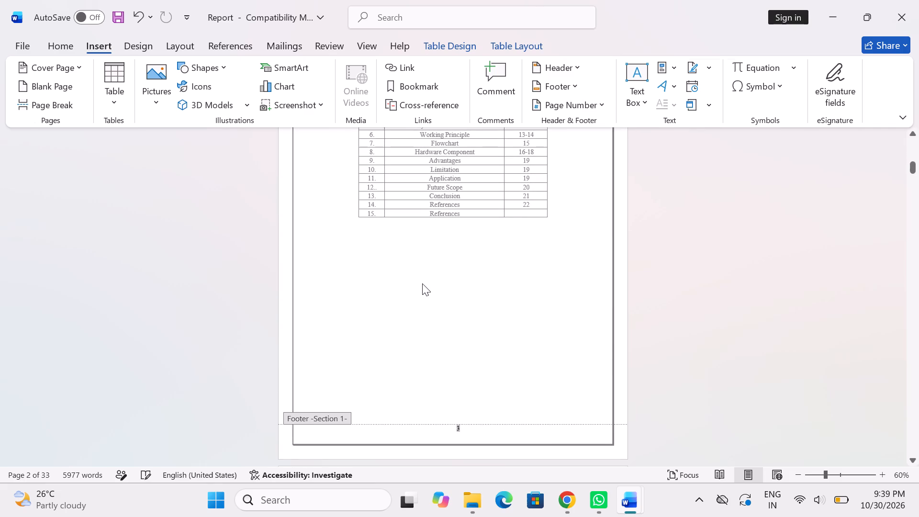
Look through the report from the Index to the References page to check the page numbers in the footers.
scroll(422, 283, "down", 8)
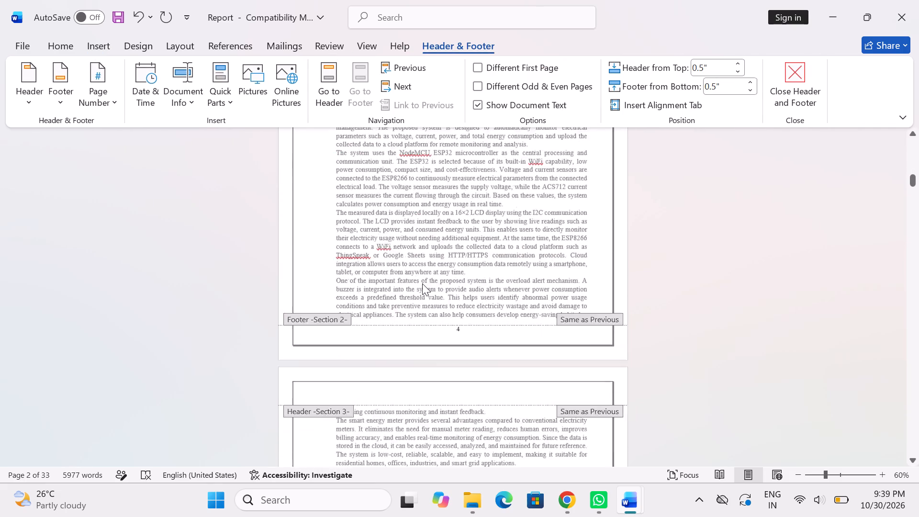
scroll(422, 283, "down", 16)
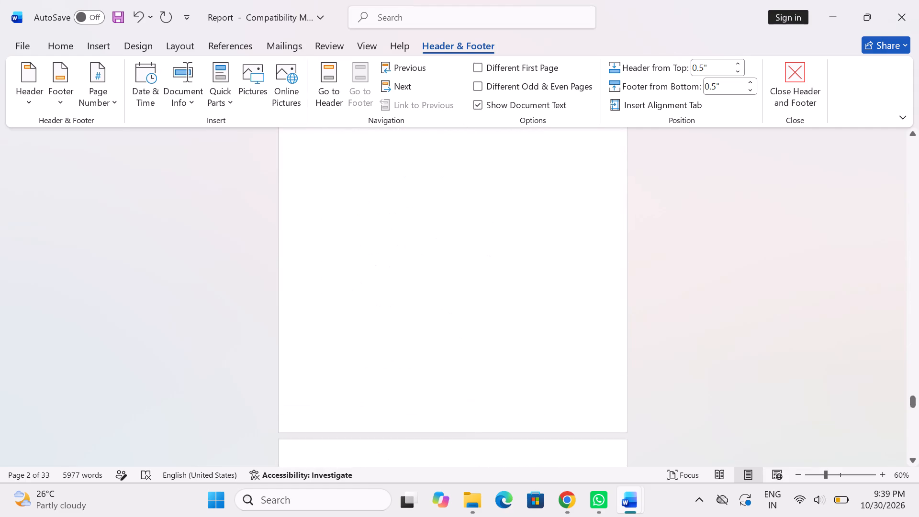
scroll(422, 283, "down", 6)
Review the page numbers on the References, Conclusion, Future Scope and Advantages pages, working backwards.
scroll(422, 283, "up", 1)
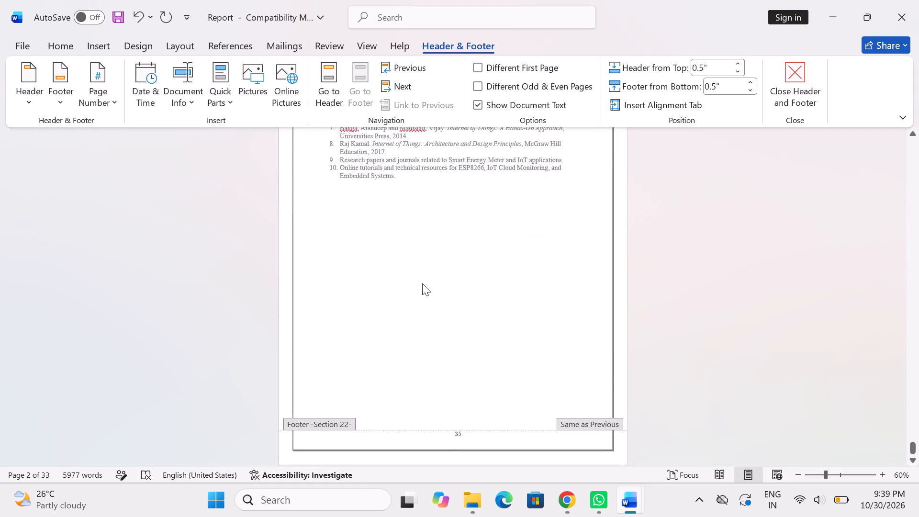
scroll(422, 283, "up", 3)
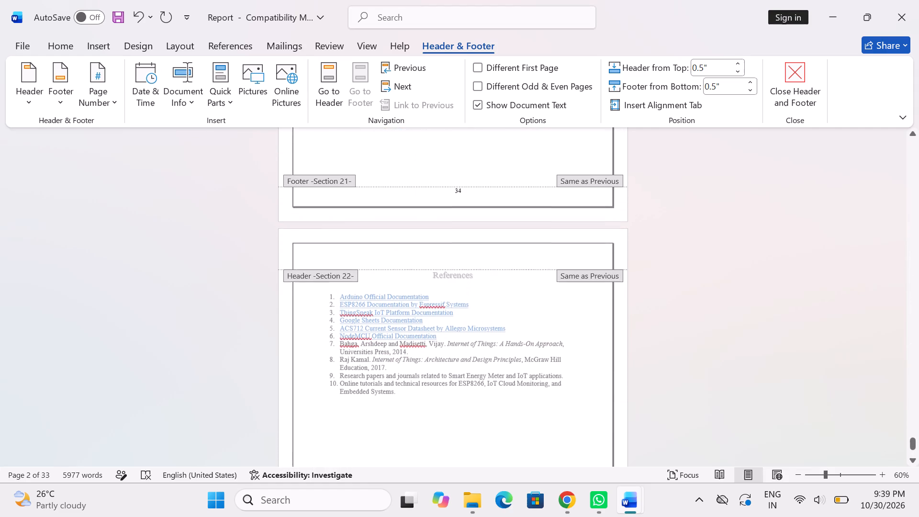
scroll(422, 283, "up", 3)
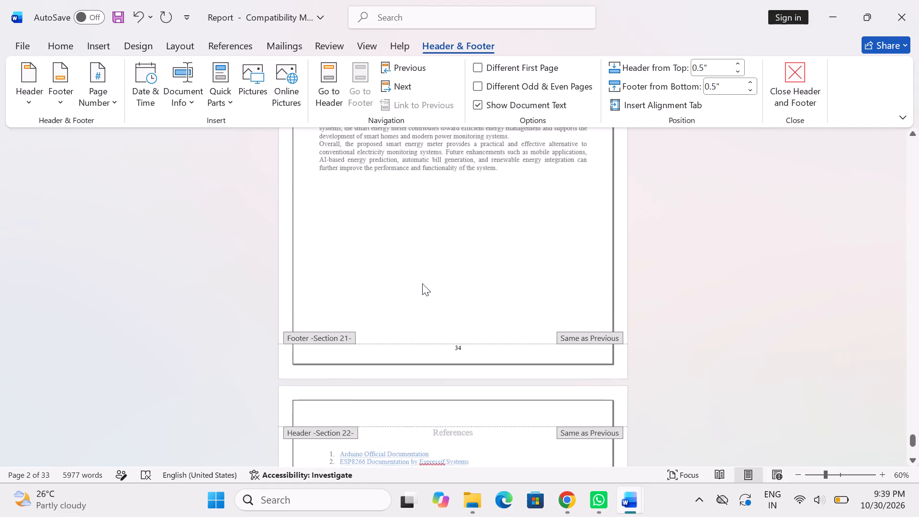
scroll(422, 283, "up", 1)
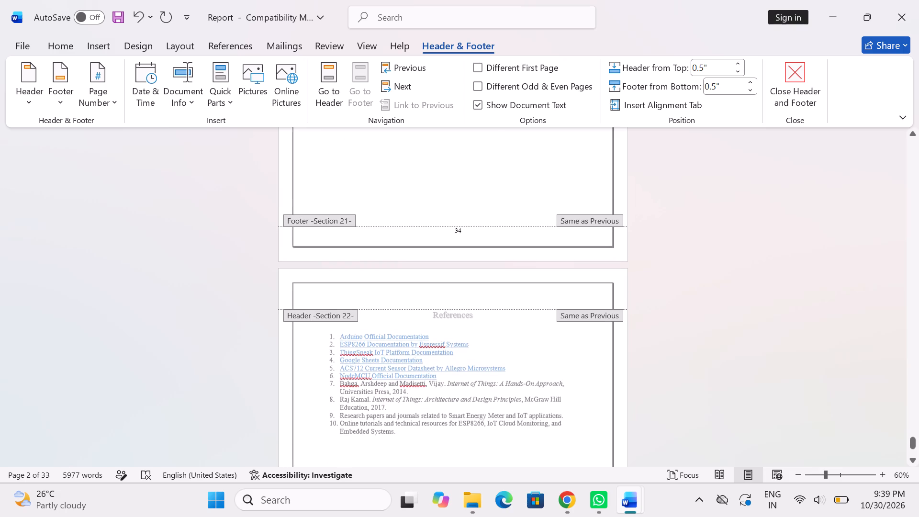
scroll(422, 283, "up", 2)
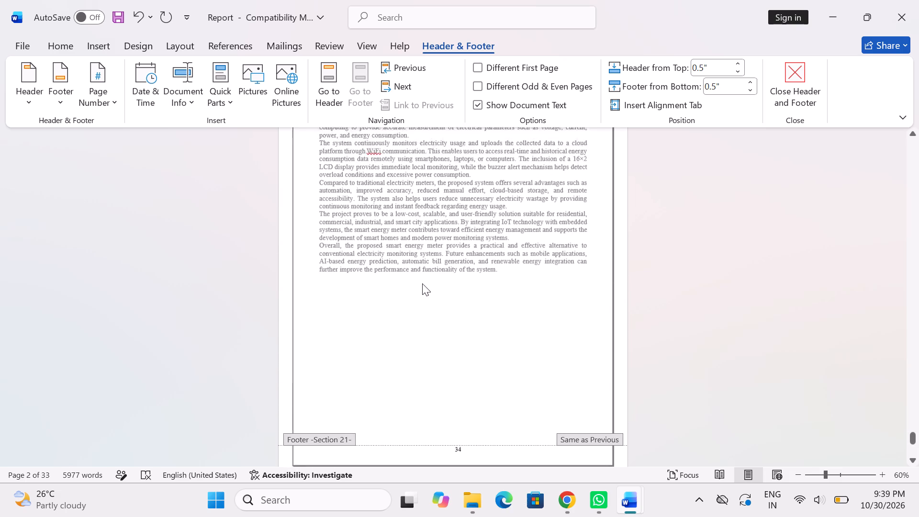
scroll(422, 283, "up", 6)
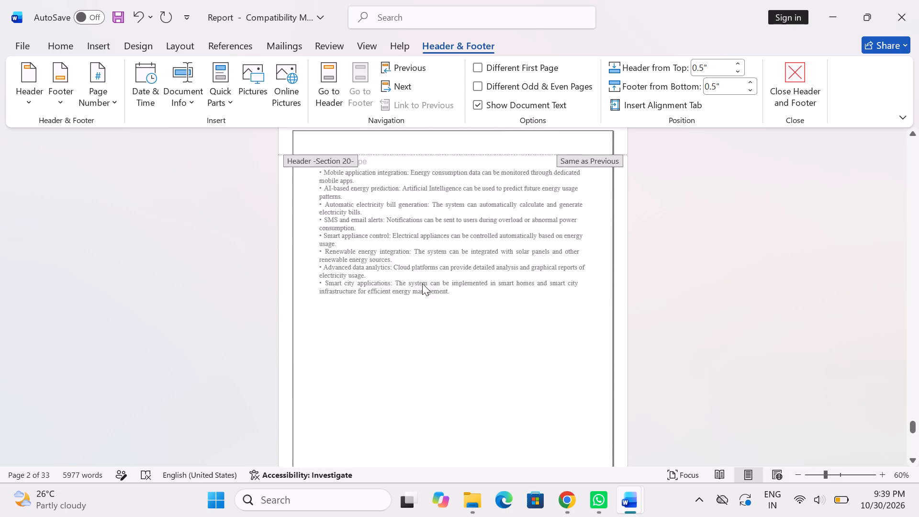
scroll(422, 283, "up", 6)
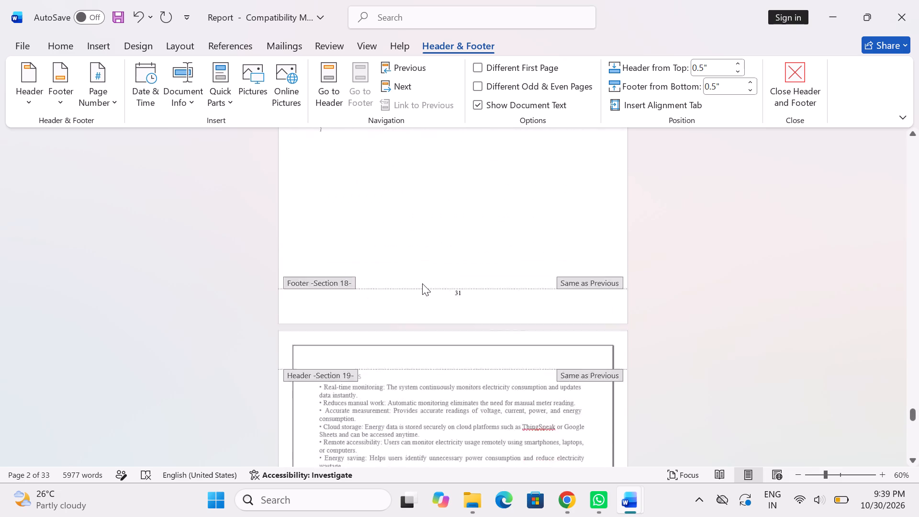
Check the page numbers and layout of the Implementation (CODE) pages, going back to the section's heading.
scroll(422, 283, "up", 6)
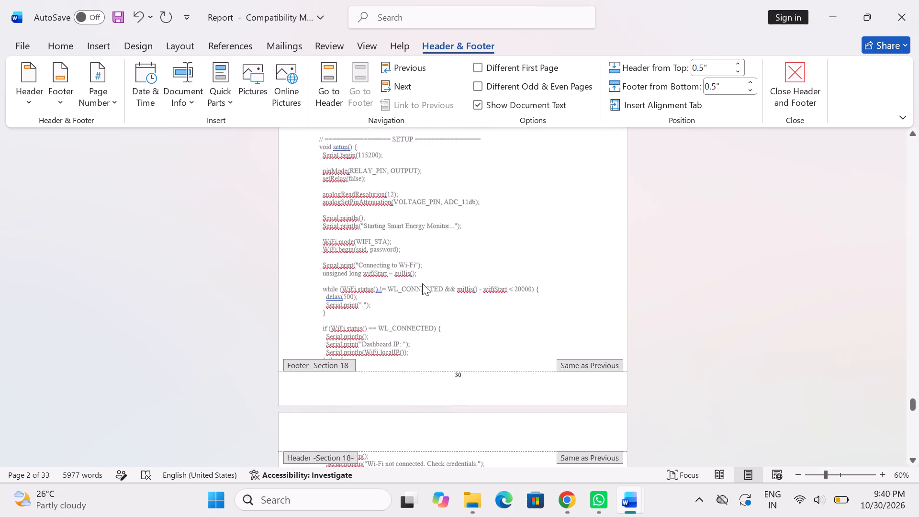
scroll(422, 283, "up", 6)
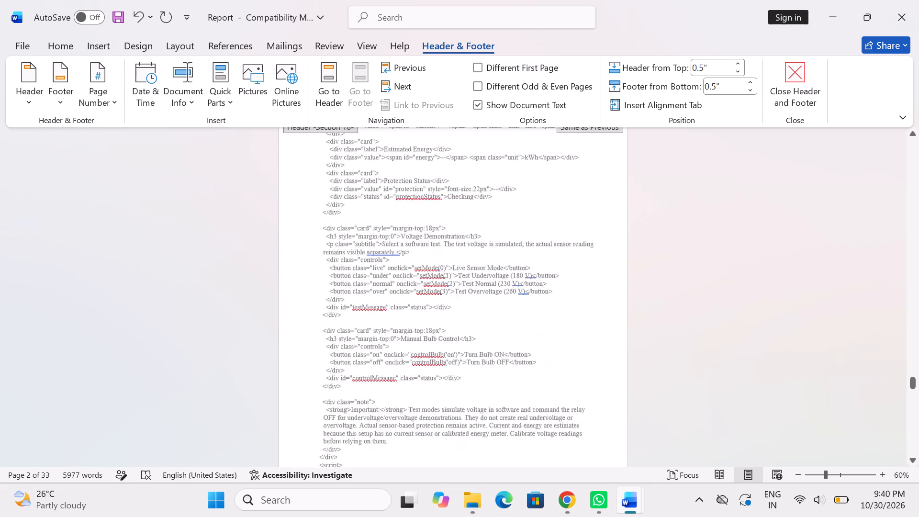
scroll(422, 283, "up", 6)
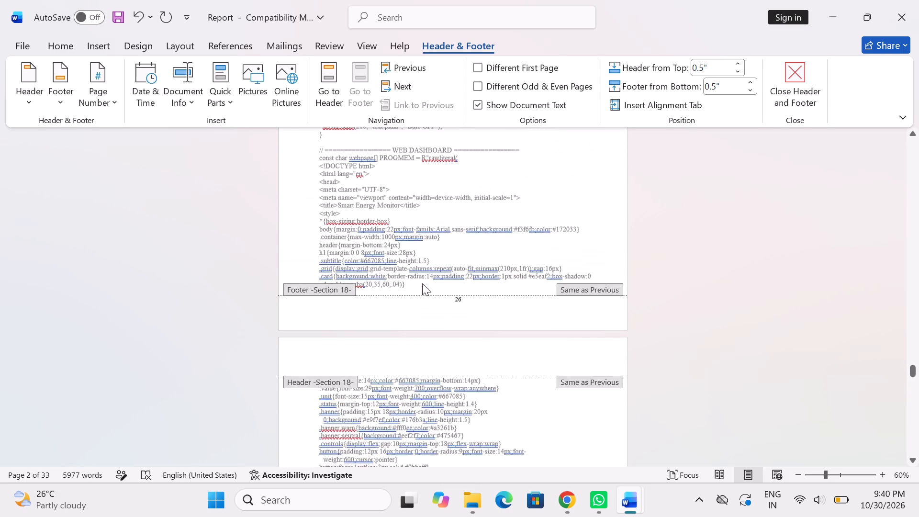
scroll(422, 283, "up", 5)
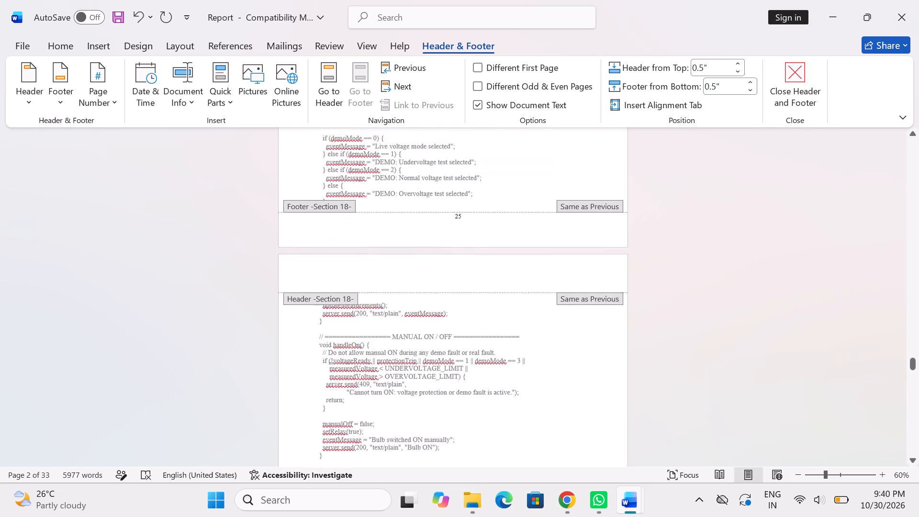
scroll(422, 283, "up", 8)
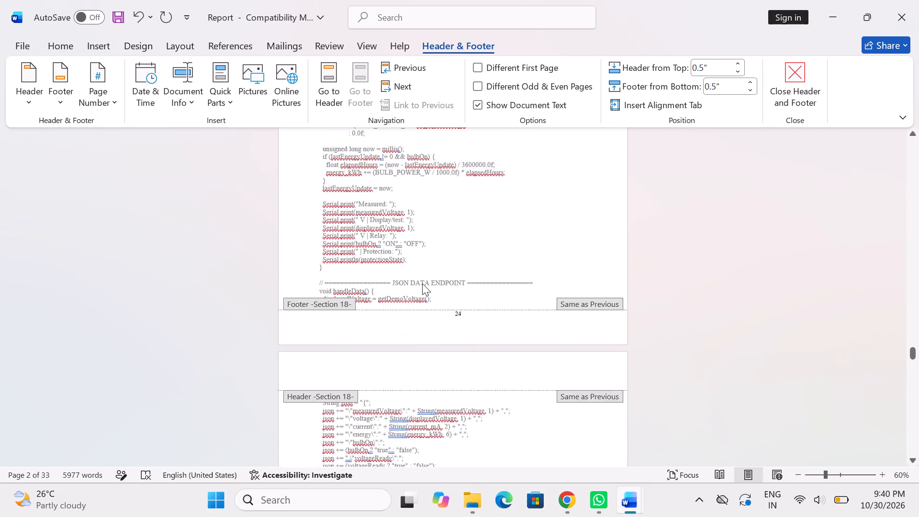
scroll(422, 283, "up", 3)
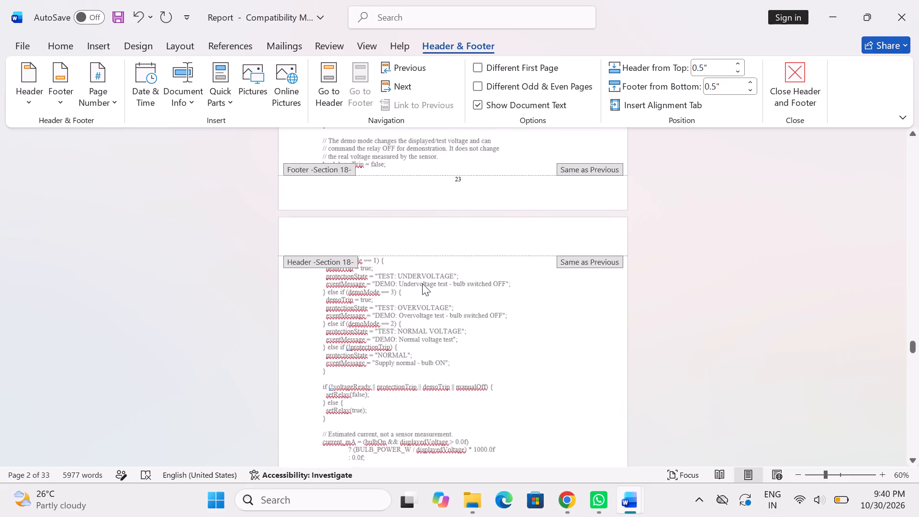
scroll(422, 283, "up", 6)
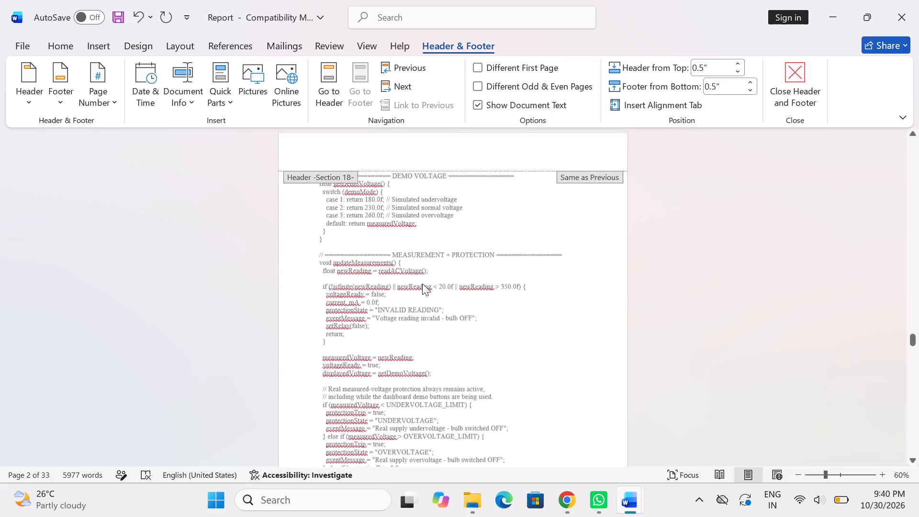
scroll(422, 283, "up", 5)
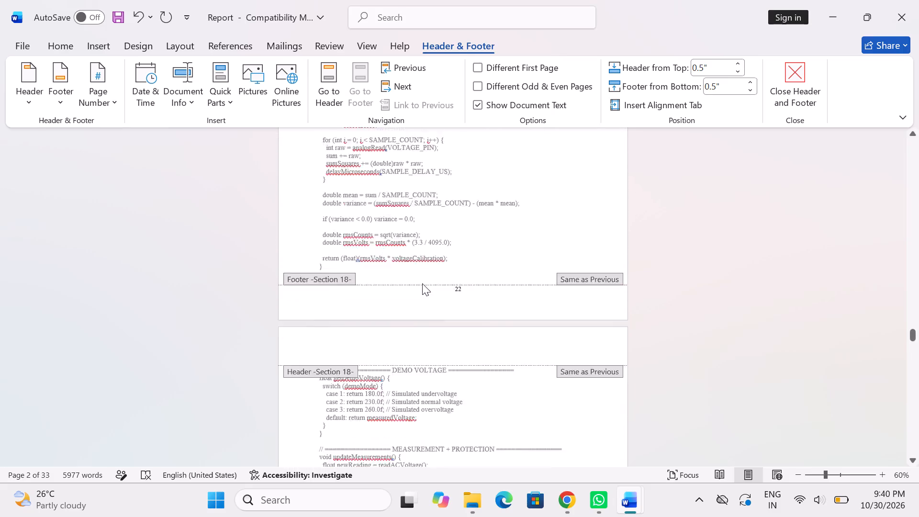
scroll(422, 283, "up", 6)
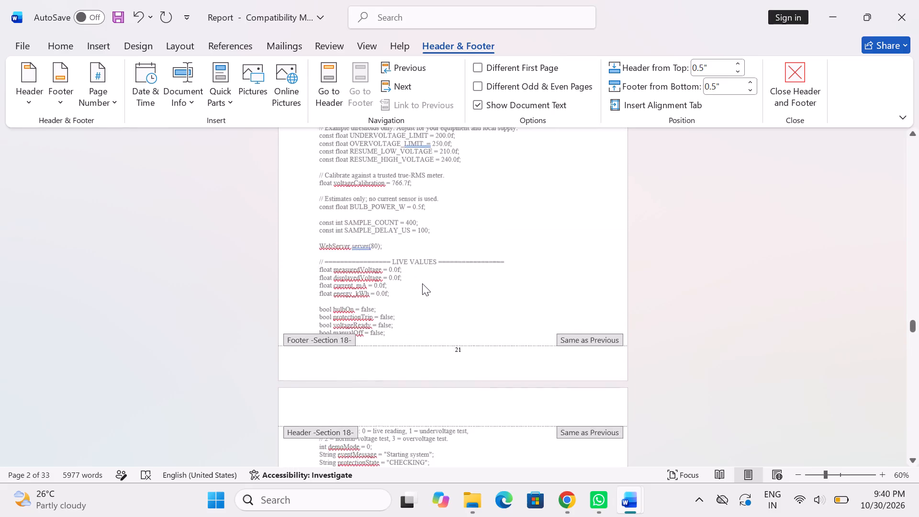
scroll(422, 283, "up", 5)
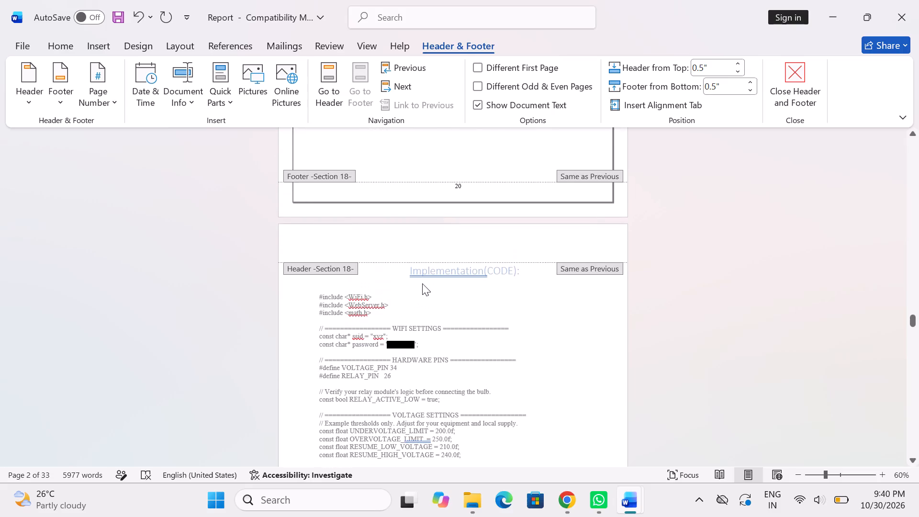
Examine the page numbers and layout of the hardware component pages, back to the Current Sensor (ACS712) section.
scroll(422, 283, "up", 3)
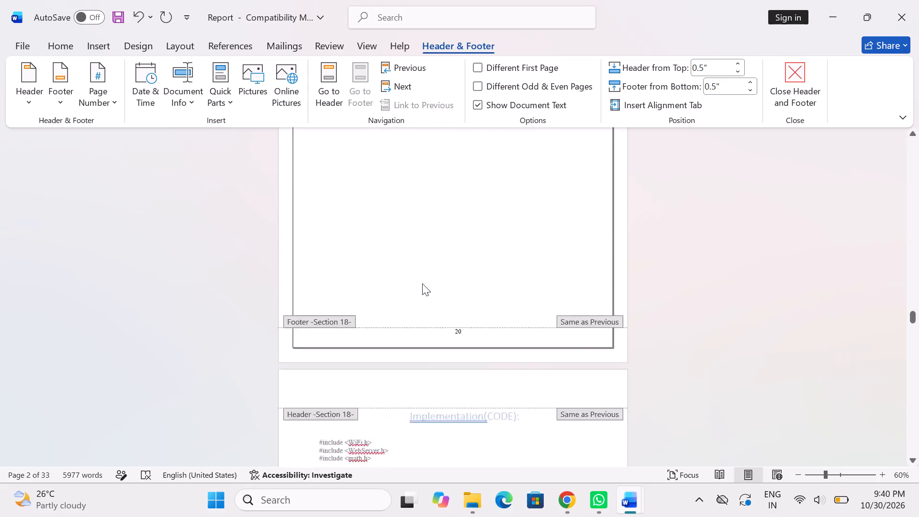
scroll(422, 283, "up", 6)
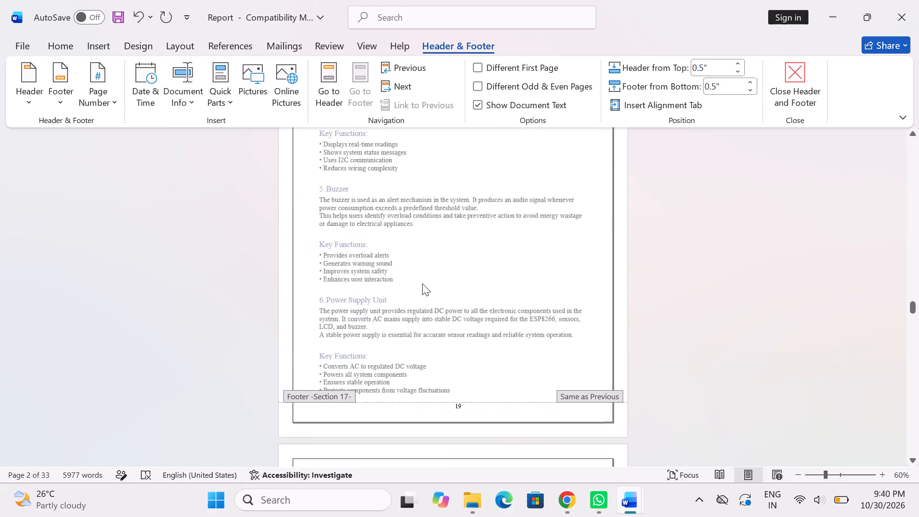
scroll(422, 283, "up", 6)
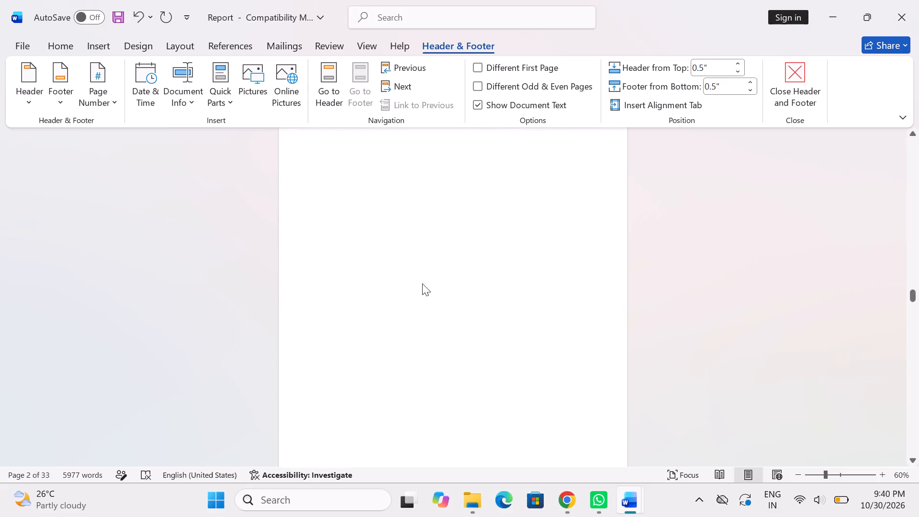
scroll(422, 283, "up", 1)
scroll(422, 283, "down", 3)
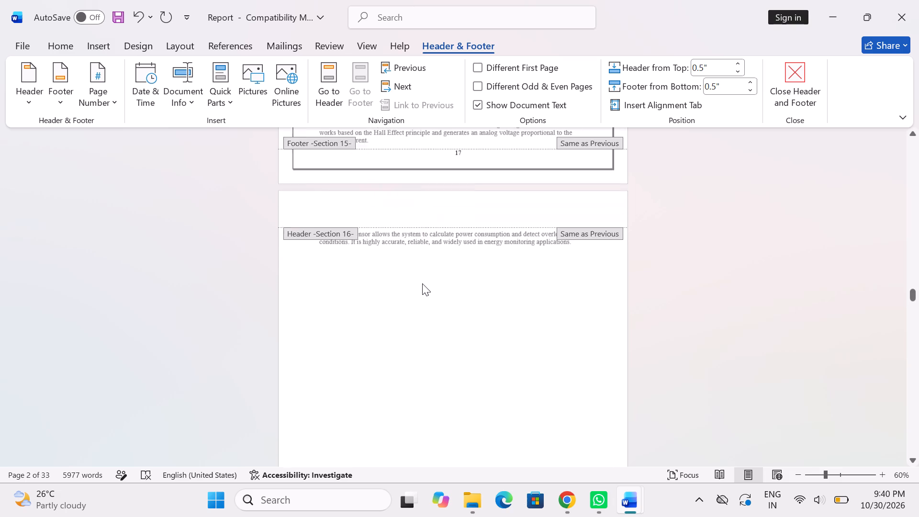
scroll(422, 283, "down", 1)
scroll(422, 283, "up", 2)
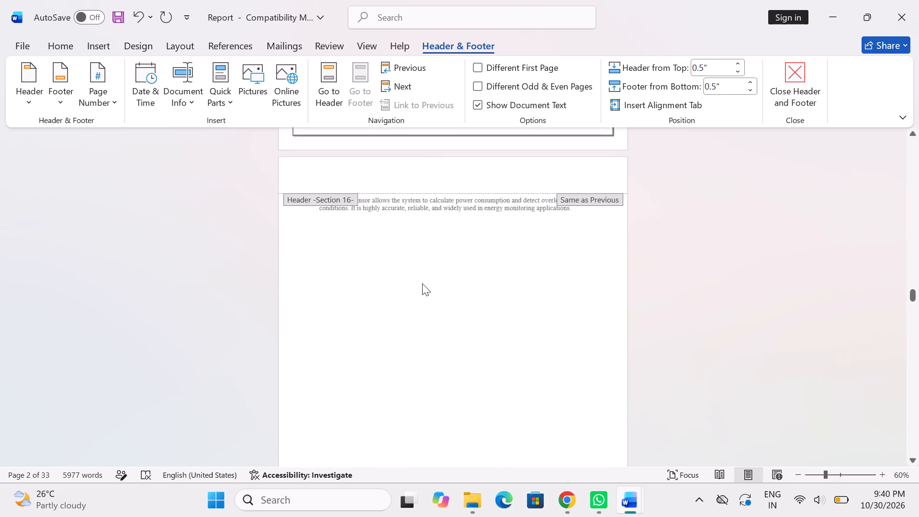
scroll(422, 283, "up", 2)
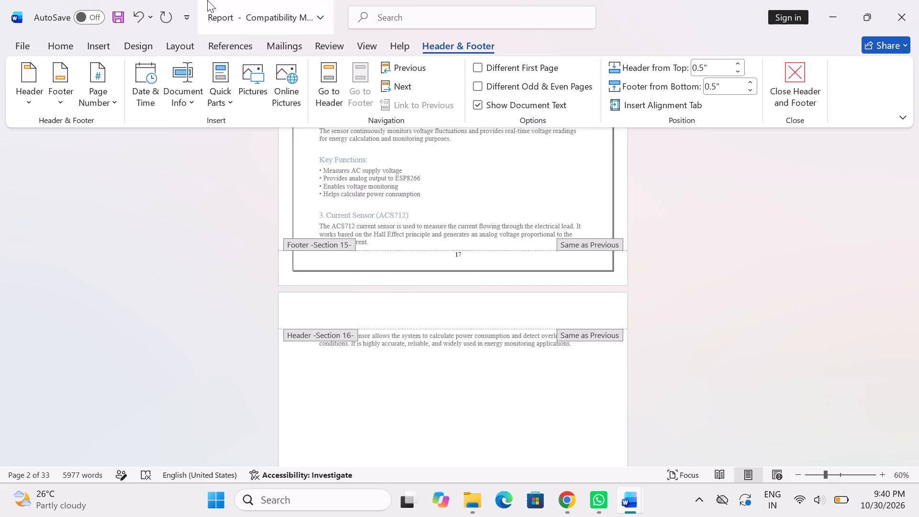
Close header and footer editing and return to the report's body text.
left_click(794, 80)
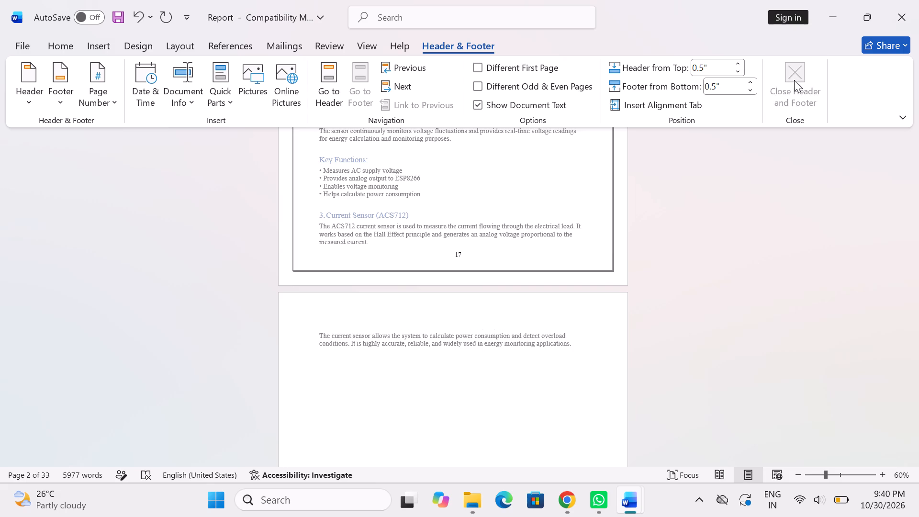
Examine the page numbers, borders and text flow from the Abstract through the Introduction and Objectives pages.
scroll(548, 265, "up", 1)
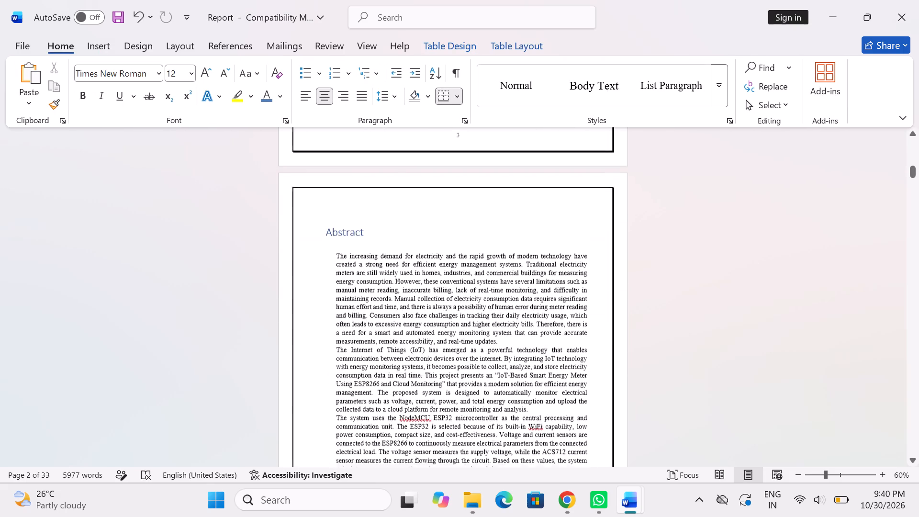
scroll(548, 265, "up", 1)
scroll(548, 265, "down", 6)
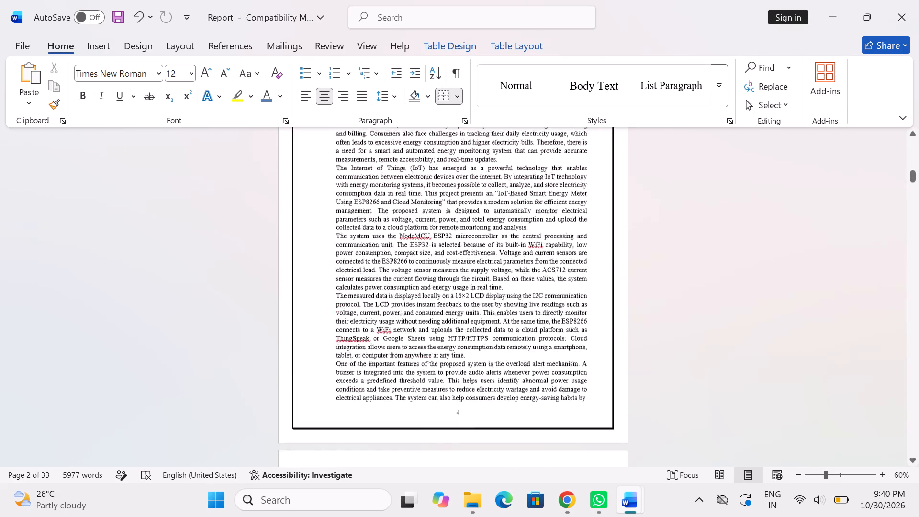
scroll(548, 265, "down", 9)
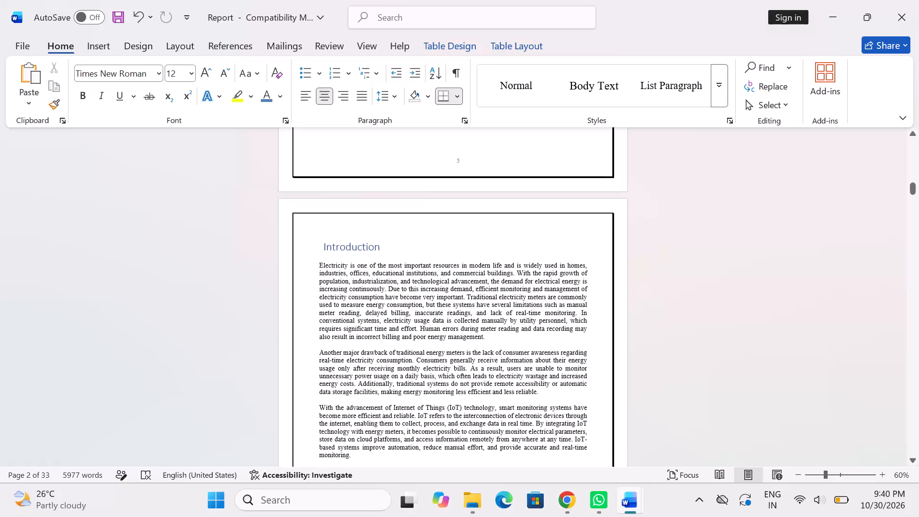
scroll(548, 265, "down", 7)
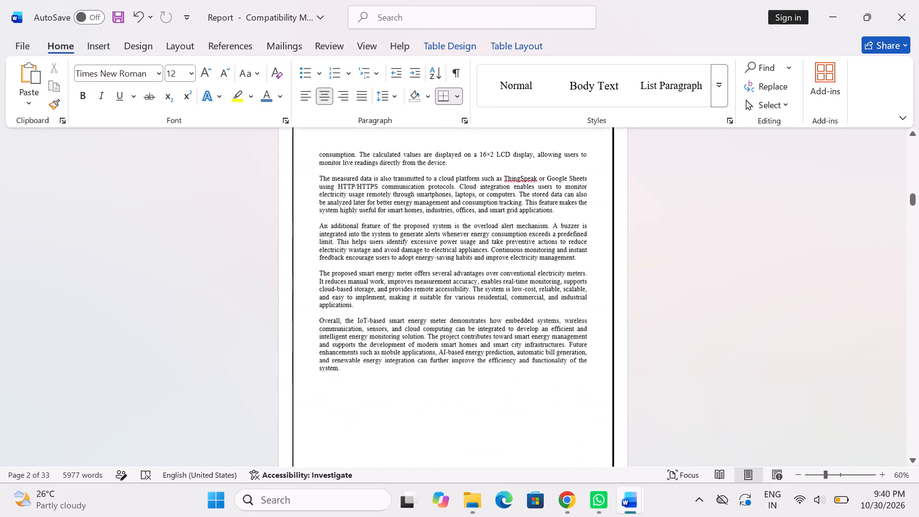
scroll(548, 265, "down", 9)
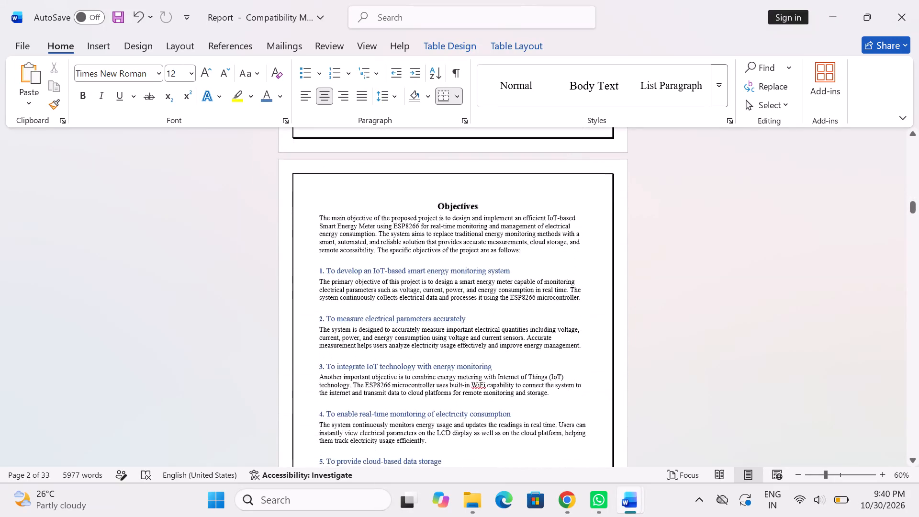
scroll(548, 265, "down", 6)
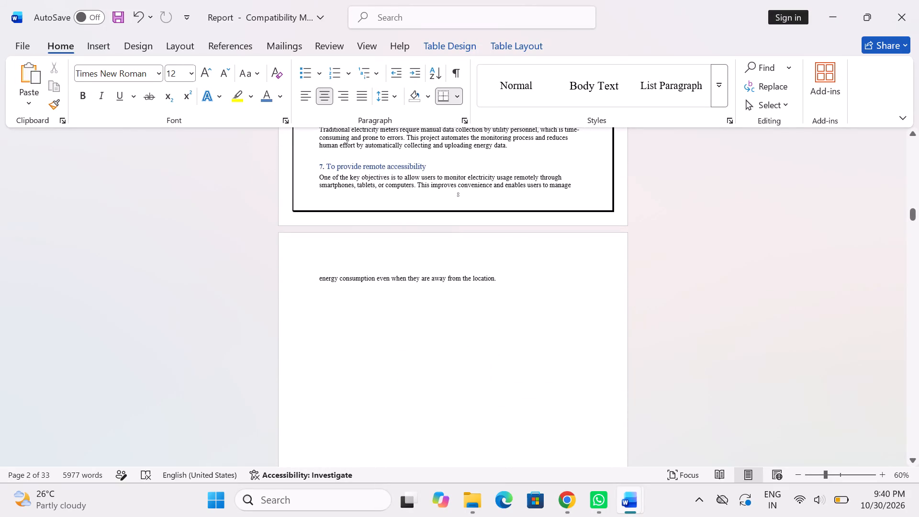
scroll(548, 265, "up", 2)
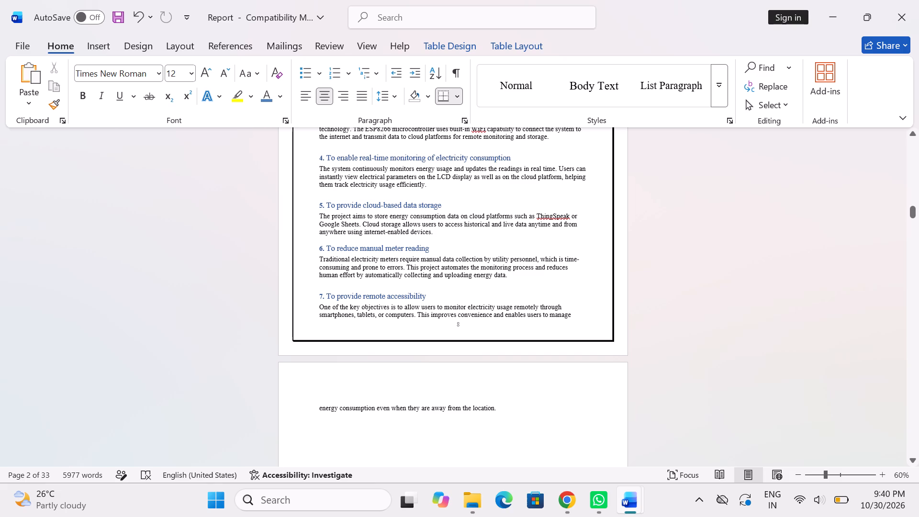
scroll(548, 265, "down", 1)
Check the page numbers and layout from the Problem Statement through the system architecture pages to the Working Principle section.
scroll(548, 265, "down", 8)
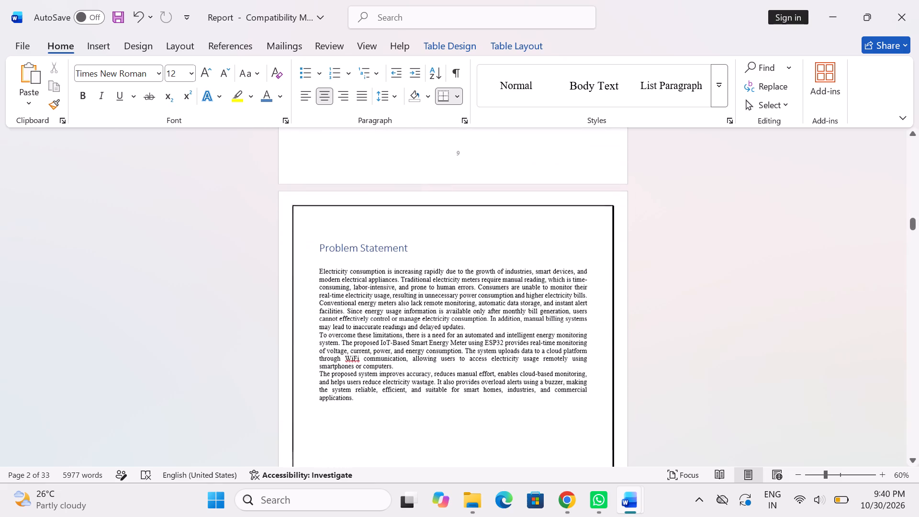
scroll(548, 265, "down", 9)
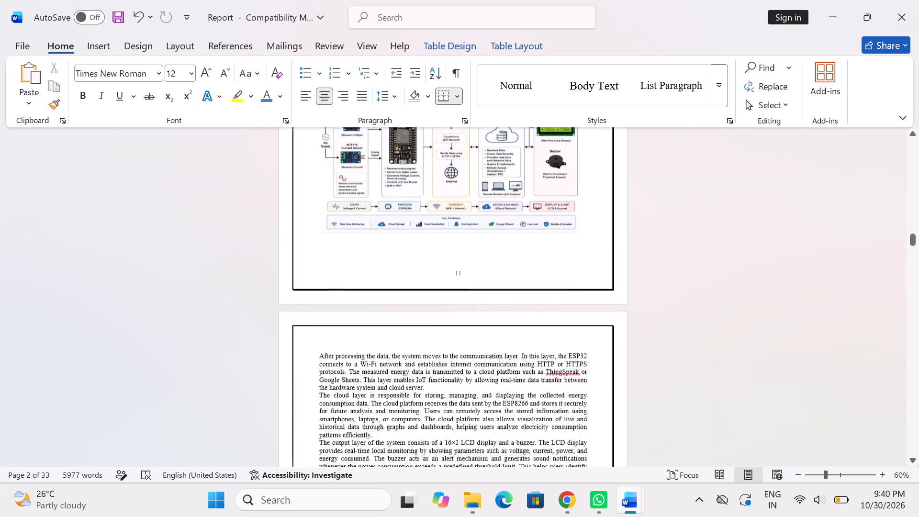
scroll(548, 265, "down", 8)
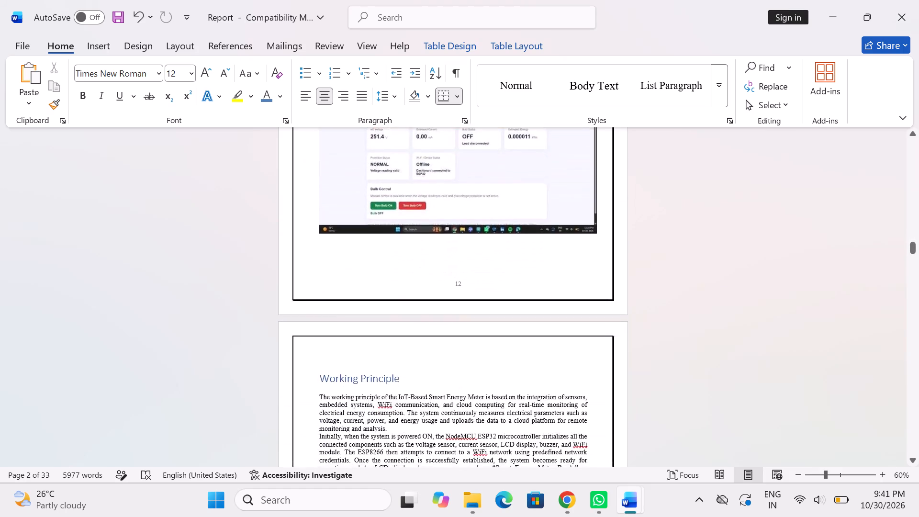
scroll(548, 265, "down", 6)
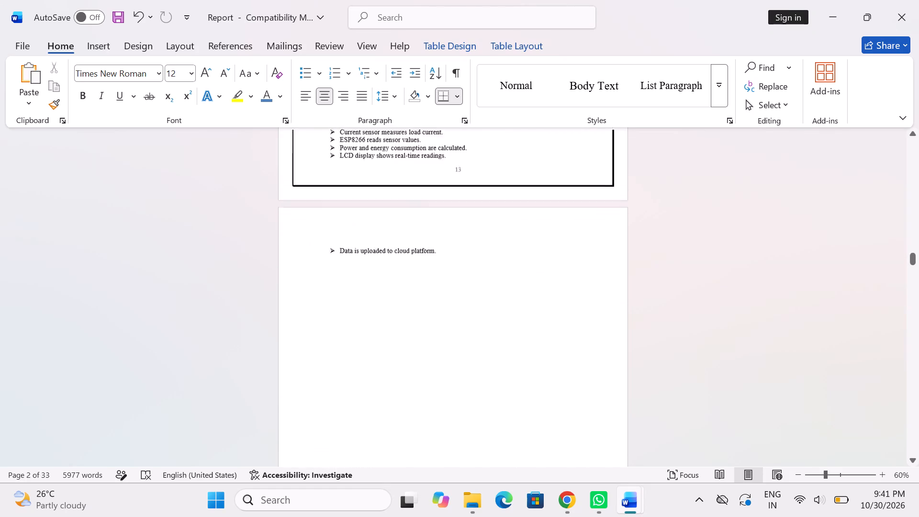
Examine how the Working Principle bullet list breaks across its pages ahead of the Flowchart page.
scroll(548, 265, "down", 5)
scroll(548, 265, "up", 2)
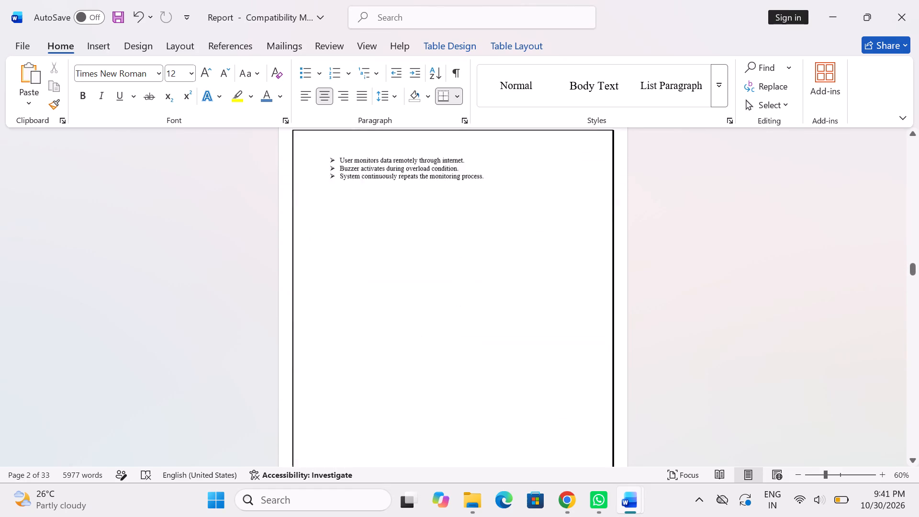
scroll(548, 265, "up", 4)
scroll(548, 265, "down", 1)
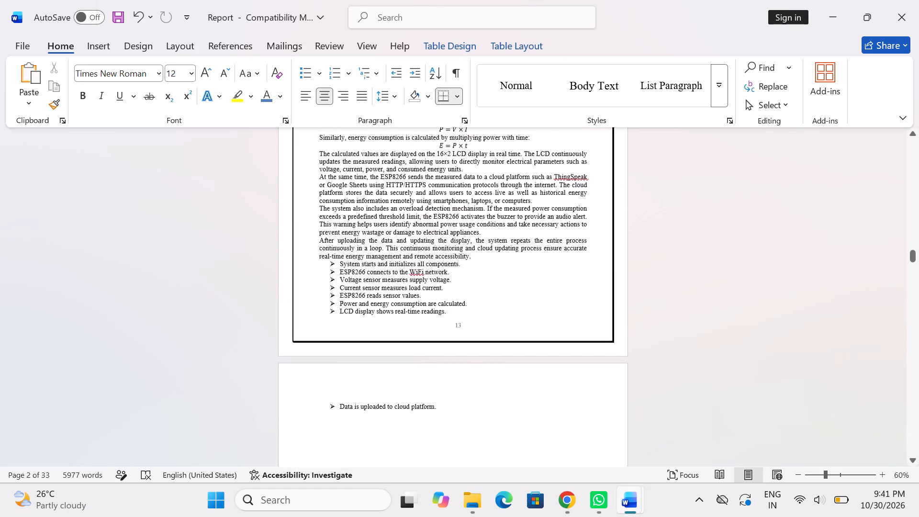
scroll(548, 265, "down", 1)
scroll(548, 265, "up", 1)
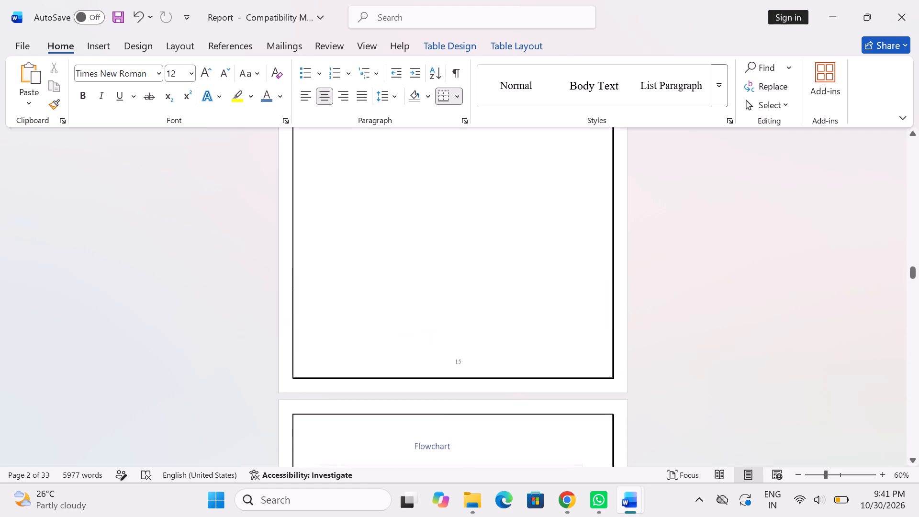
scroll(548, 265, "up", 4)
scroll(524, 268, "down", 1)
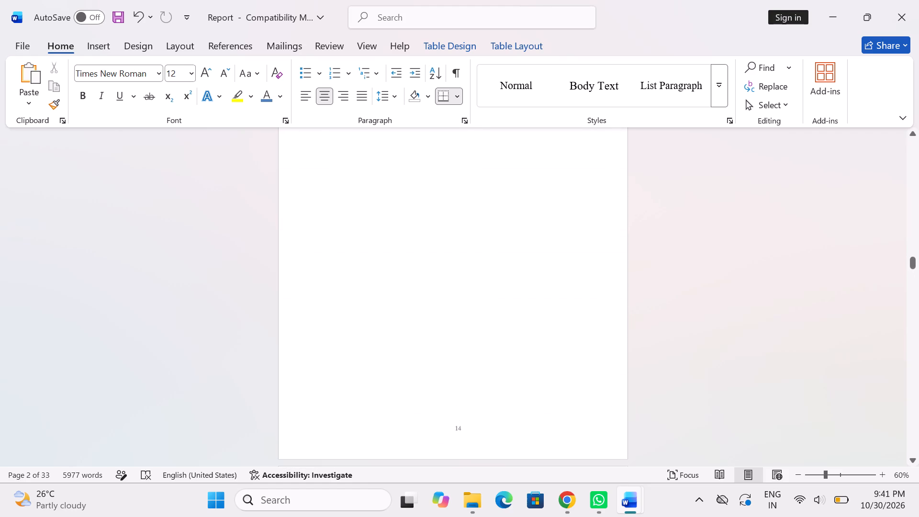
scroll(524, 268, "down", 1)
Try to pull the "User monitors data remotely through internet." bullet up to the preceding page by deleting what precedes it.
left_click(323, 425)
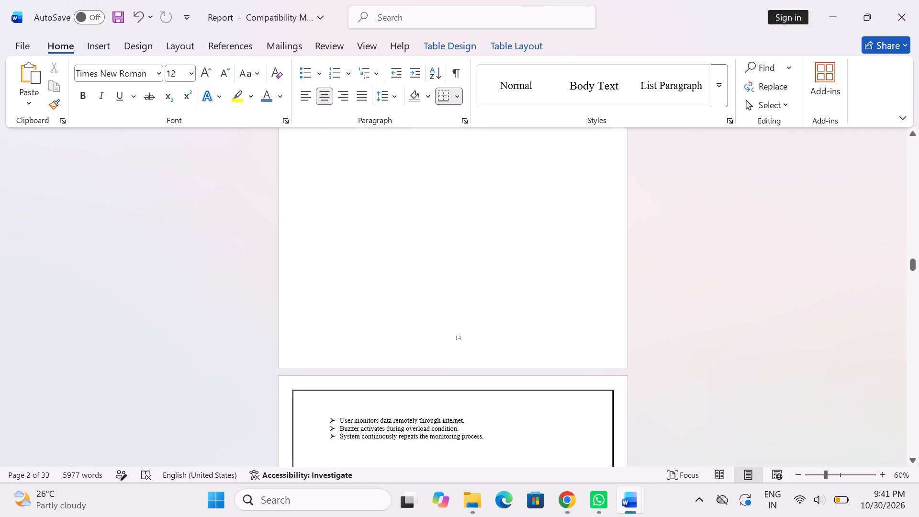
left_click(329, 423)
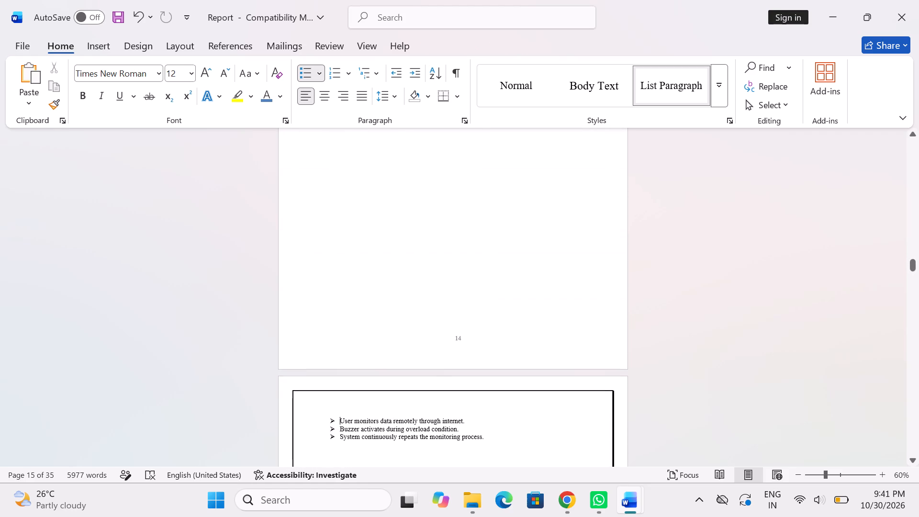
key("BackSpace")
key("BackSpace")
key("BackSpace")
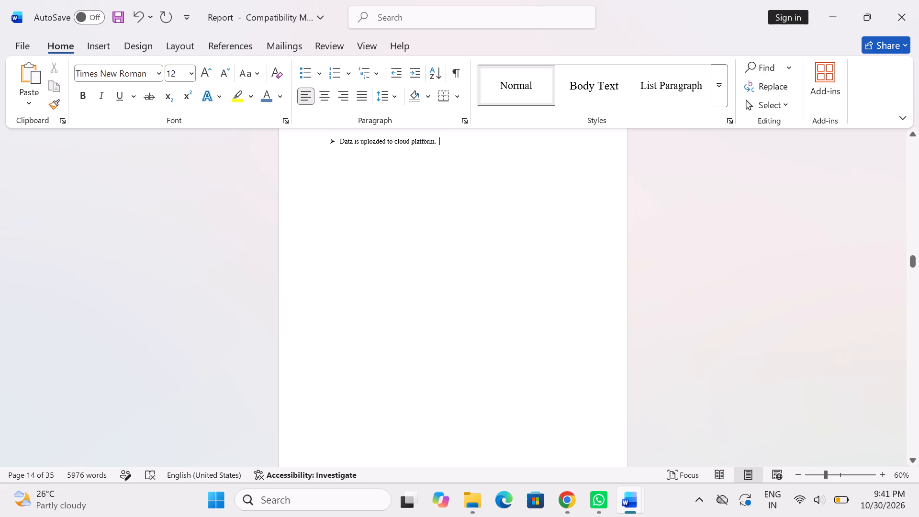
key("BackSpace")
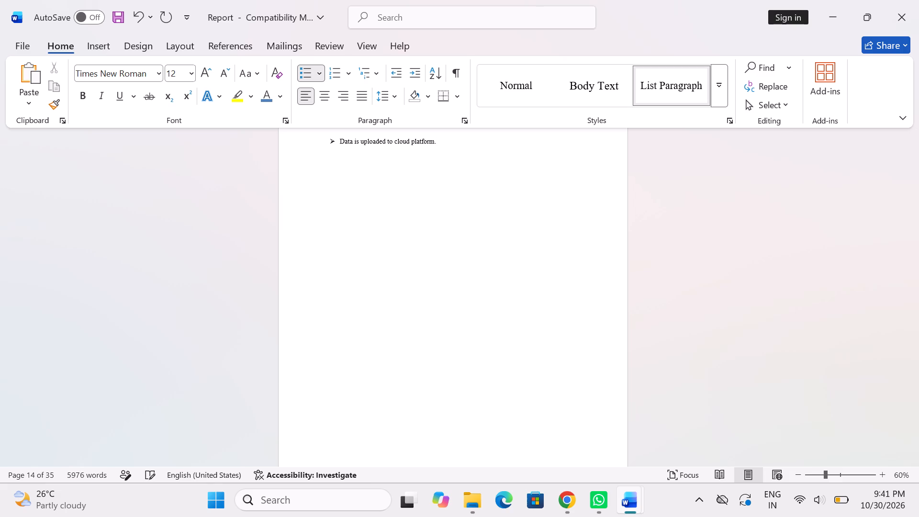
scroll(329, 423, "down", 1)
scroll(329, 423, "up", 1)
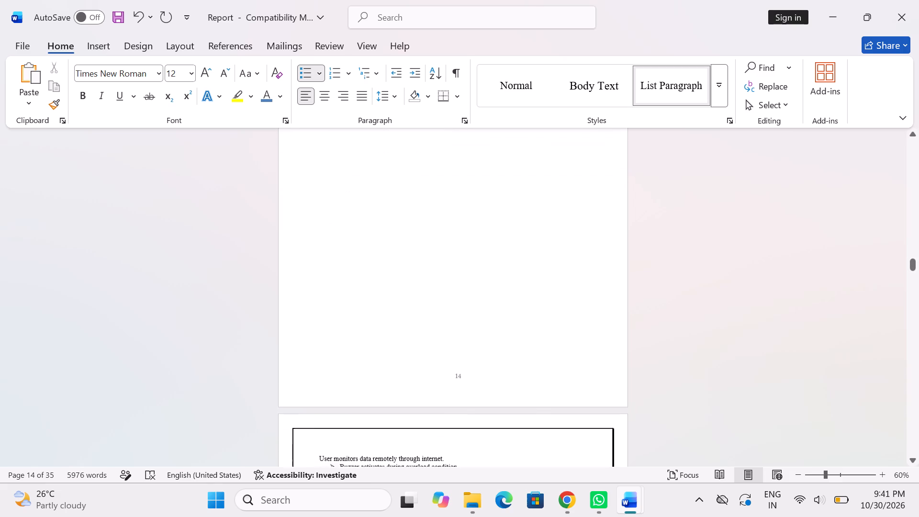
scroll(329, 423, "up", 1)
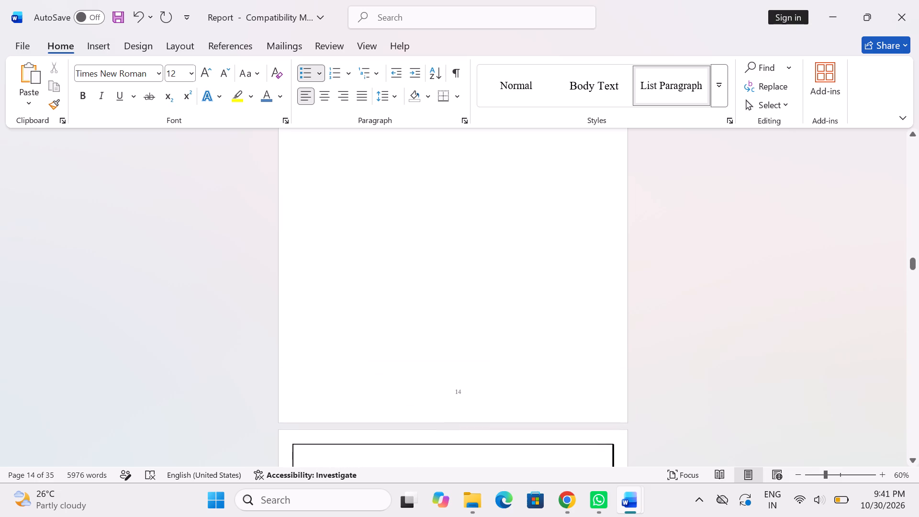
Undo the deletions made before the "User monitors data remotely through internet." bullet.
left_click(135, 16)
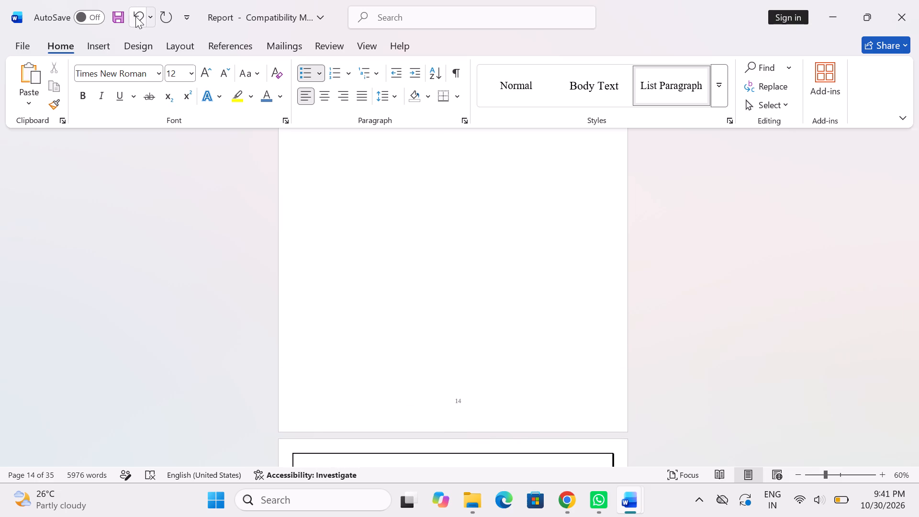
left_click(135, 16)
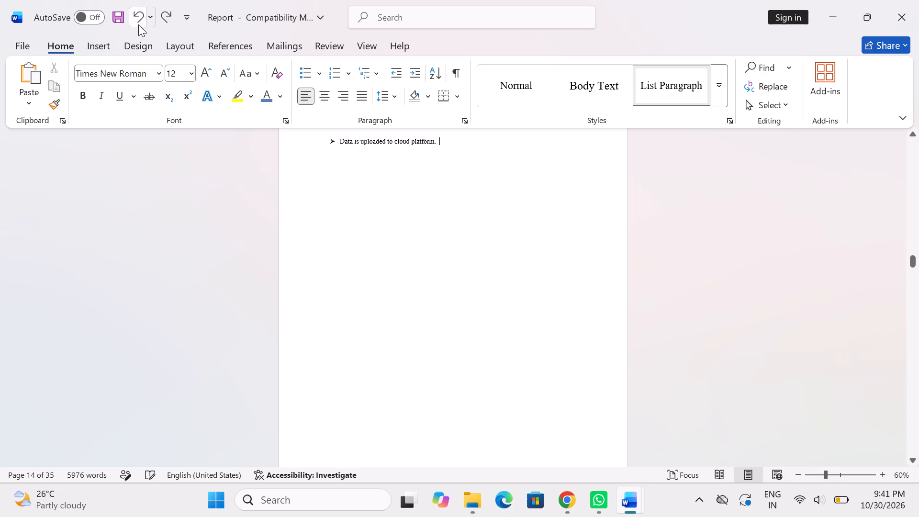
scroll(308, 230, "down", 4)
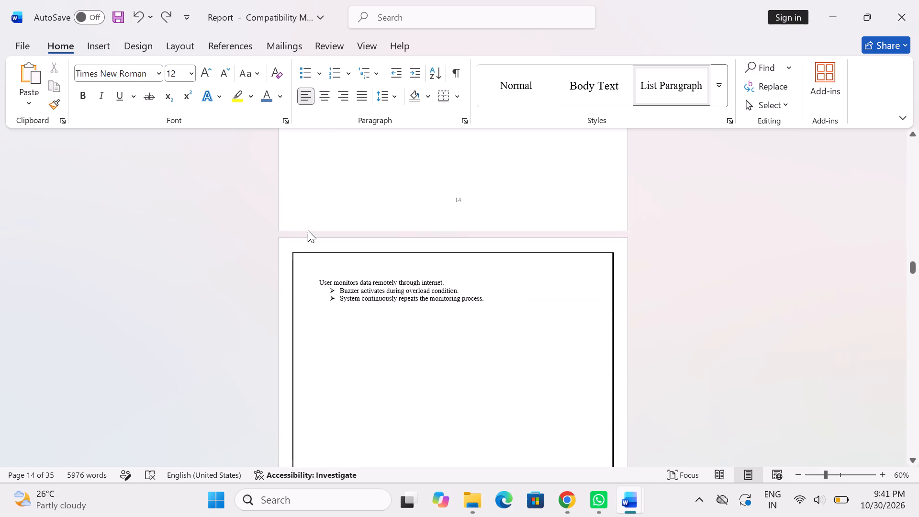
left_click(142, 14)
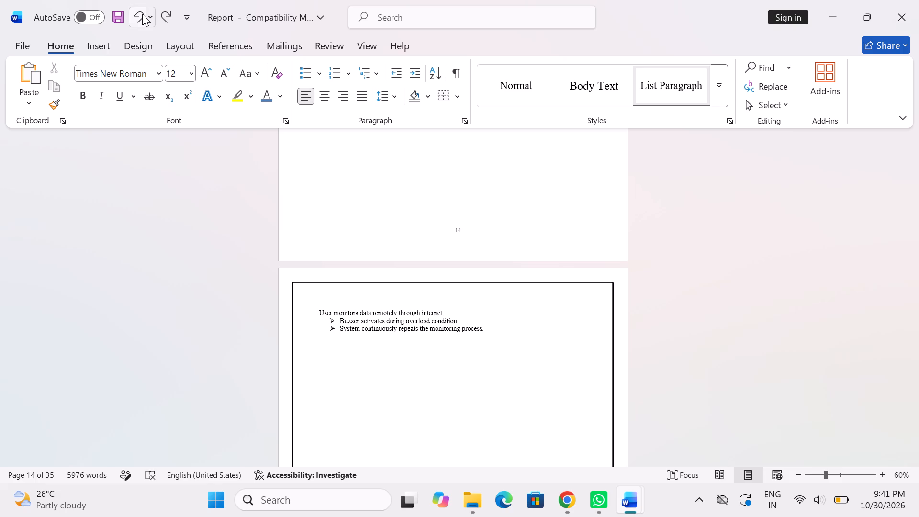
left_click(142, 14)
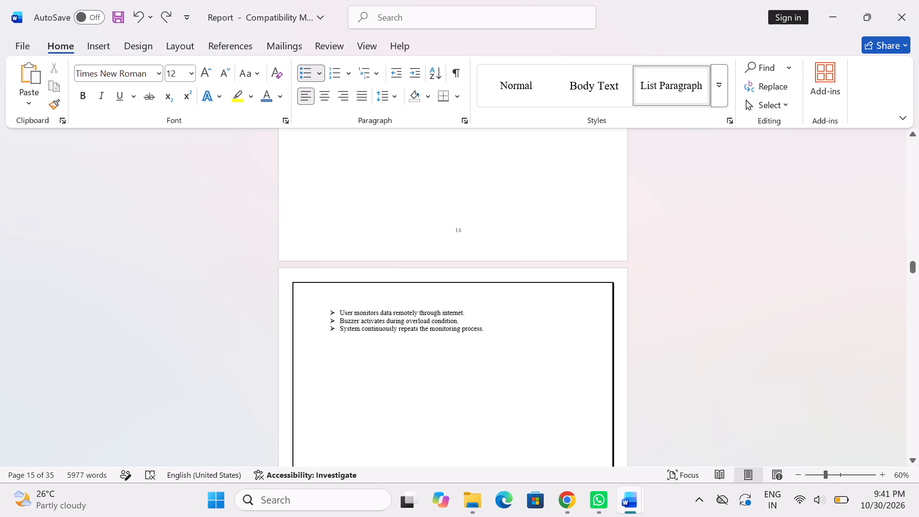
Re-examine the layout of the Working Principle section, from the preceding dashboard screenshot page to its final bullets.
scroll(429, 316, "down", 6)
scroll(429, 316, "up", 1)
scroll(429, 316, "down", 1)
scroll(429, 316, "up", 1)
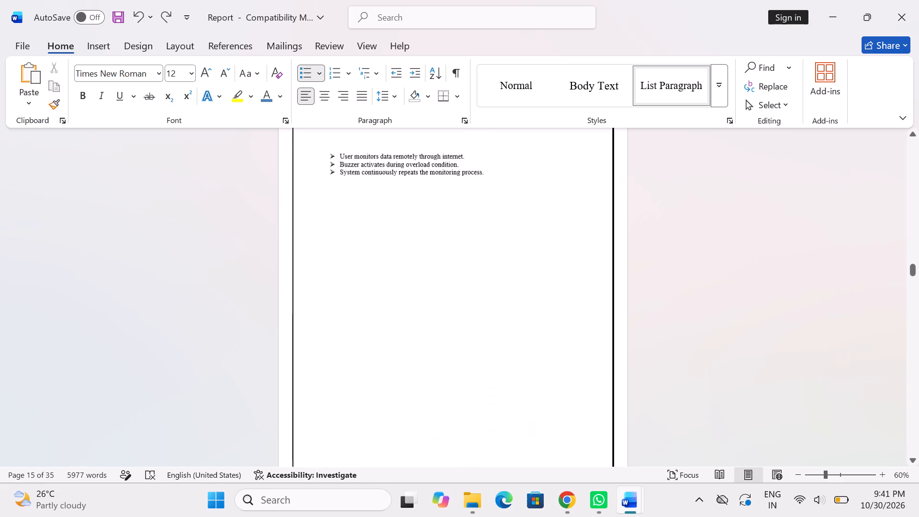
scroll(429, 316, "up", 6)
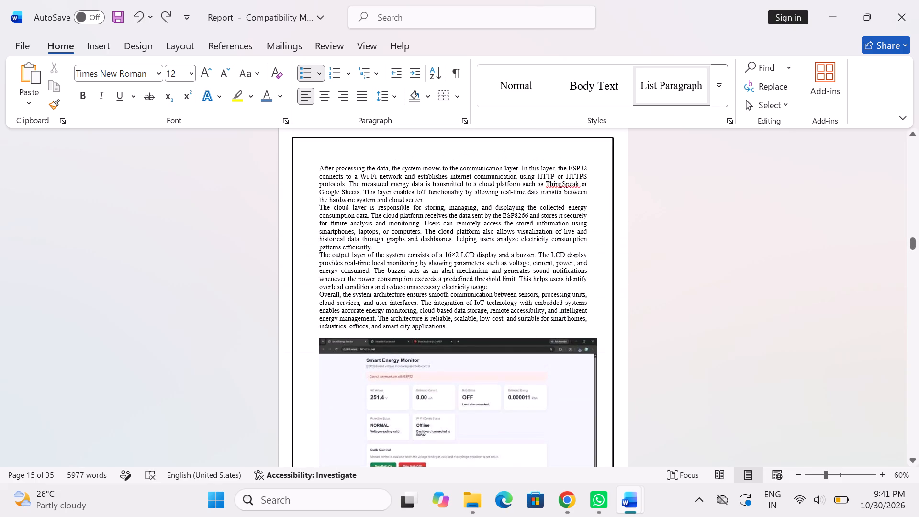
scroll(429, 316, "down", 3)
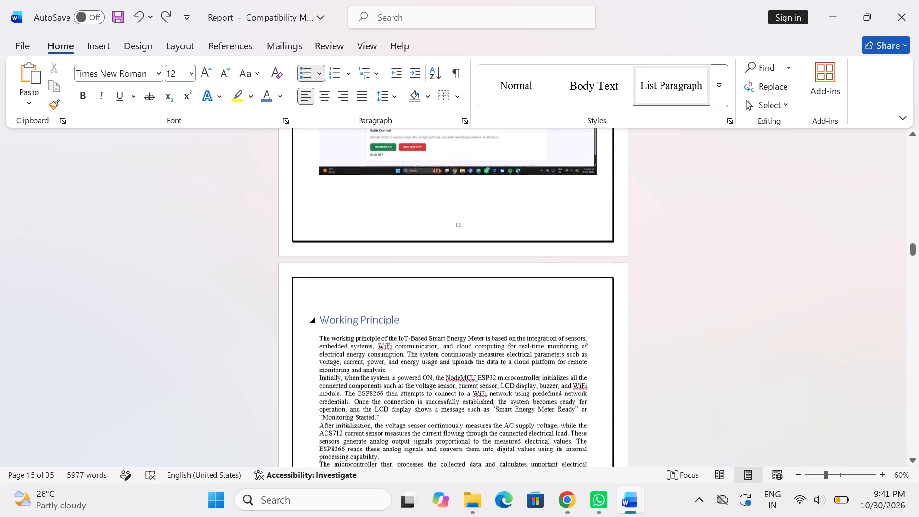
scroll(429, 316, "down", 7)
scroll(429, 316, "up", 1)
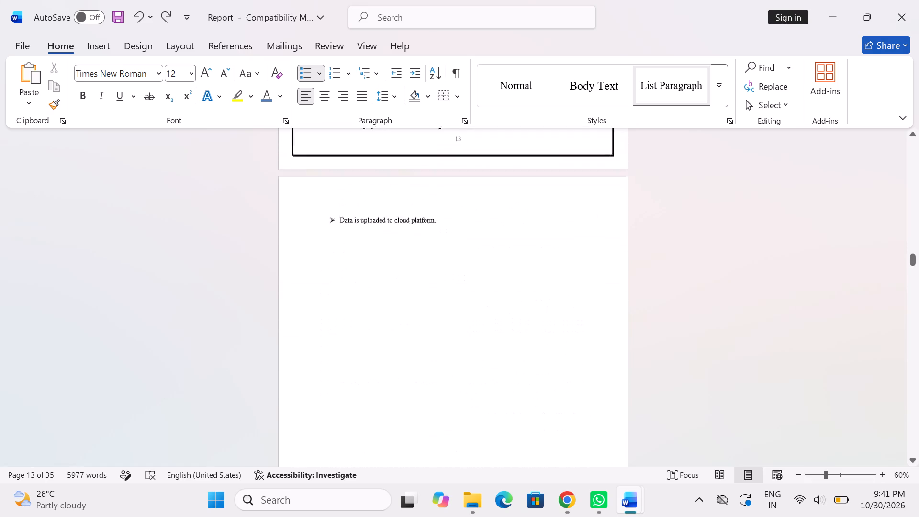
scroll(429, 316, "up", 4)
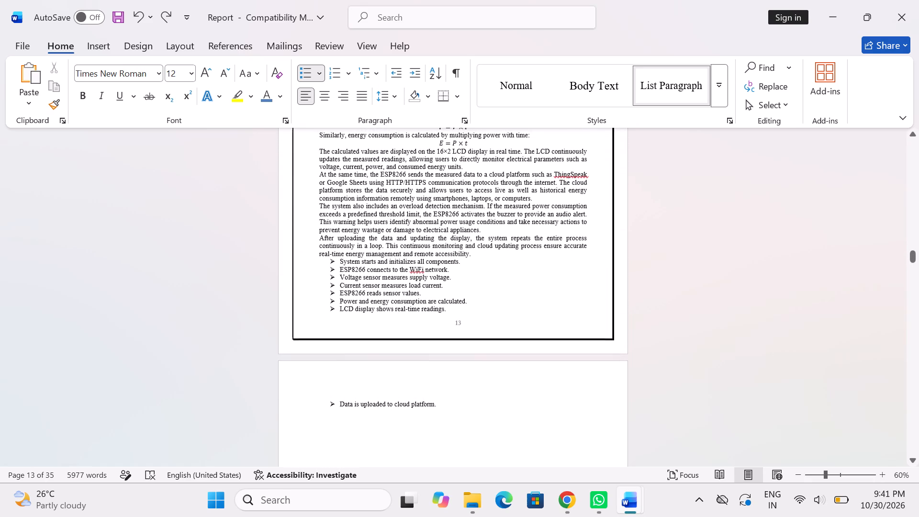
scroll(429, 316, "up", 1)
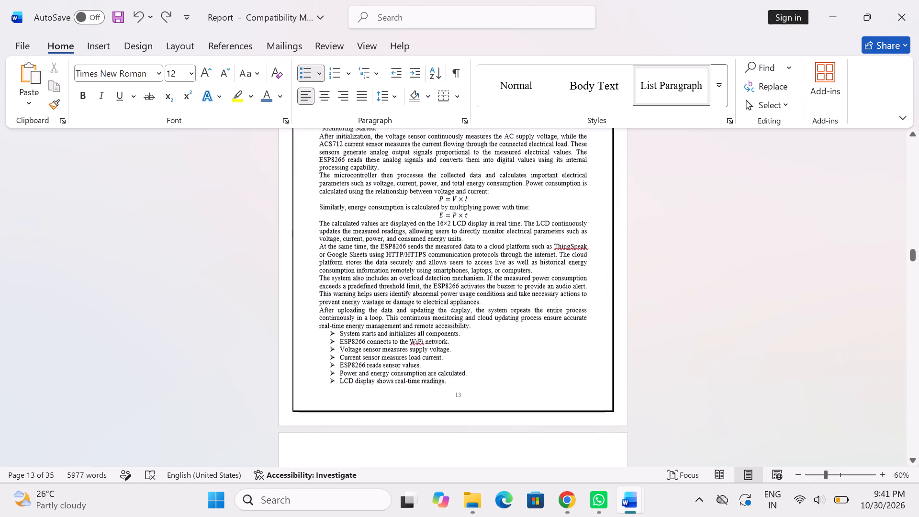
scroll(429, 316, "up", 5)
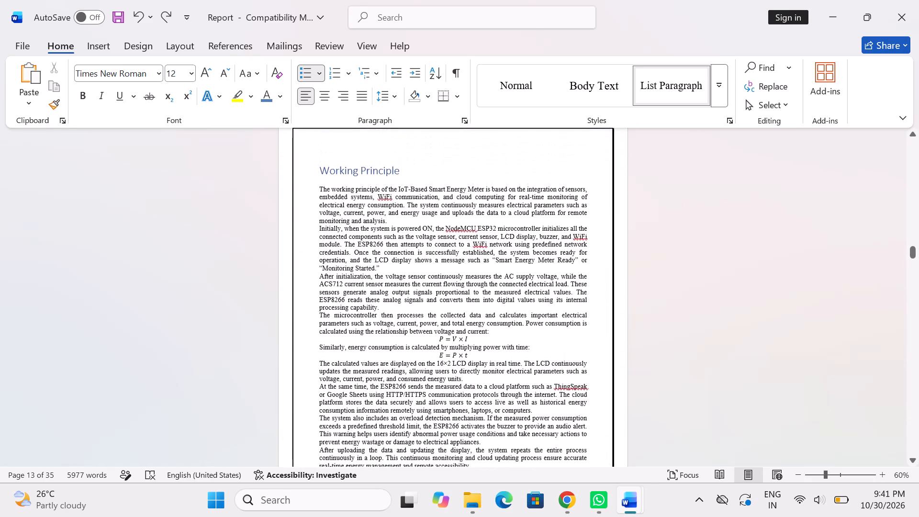
Examine the page layout of the Hardware Components section down to the text split under Current Sensor (ACS712).
scroll(429, 316, "up", 2)
scroll(429, 316, "down", 13)
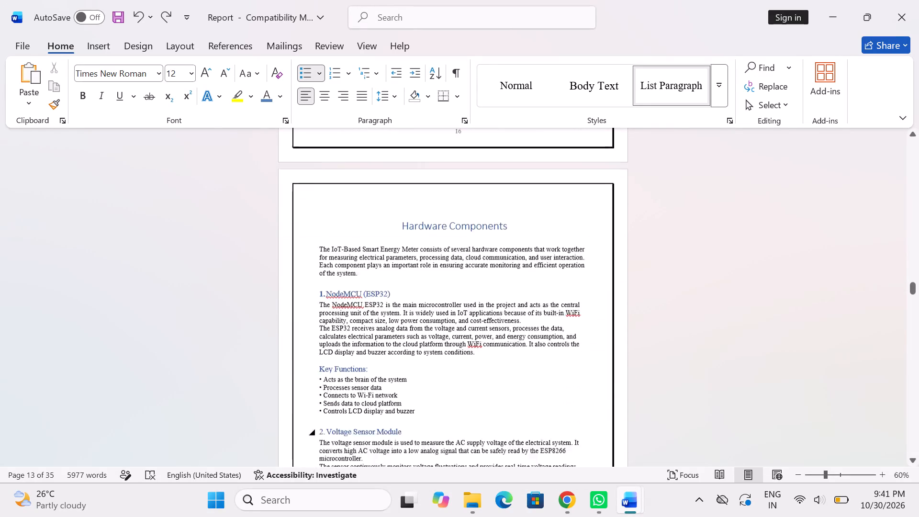
scroll(429, 316, "down", 4)
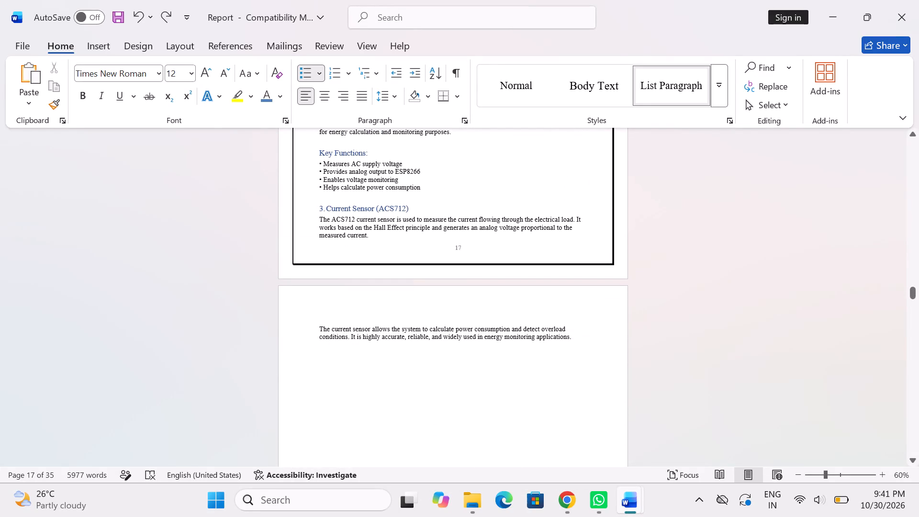
scroll(429, 316, "up", 4)
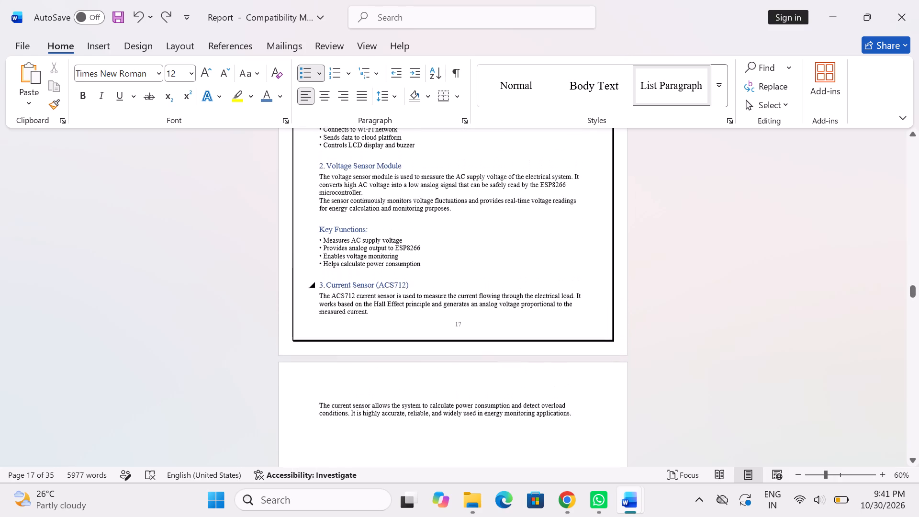
Review the energy meter report's earlier pages, including the Index table, back to the cover page.
scroll(429, 316, "up", 11)
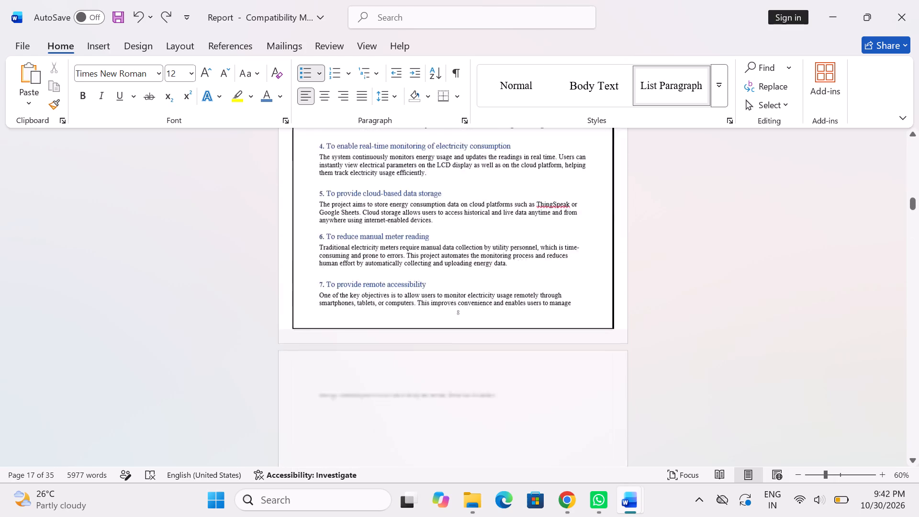
scroll(429, 316, "up", 12)
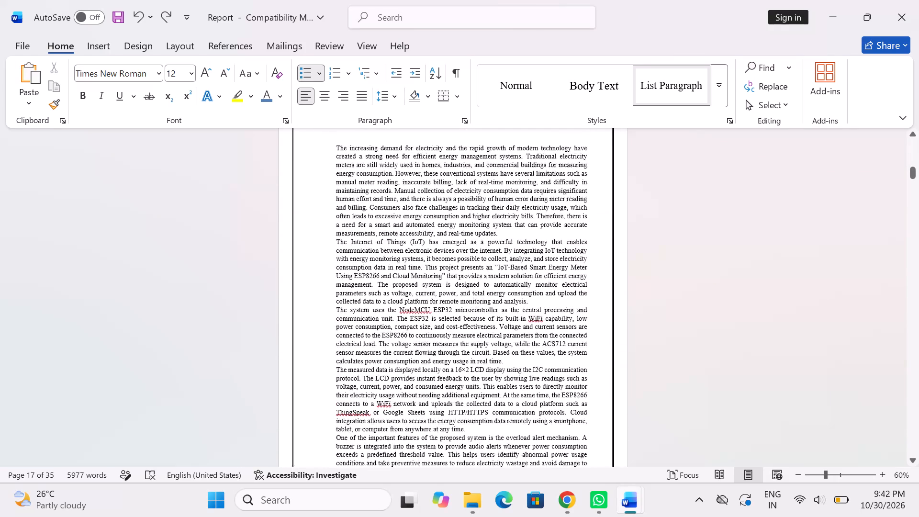
scroll(429, 316, "up", 4)
scroll(429, 316, "down", 4)
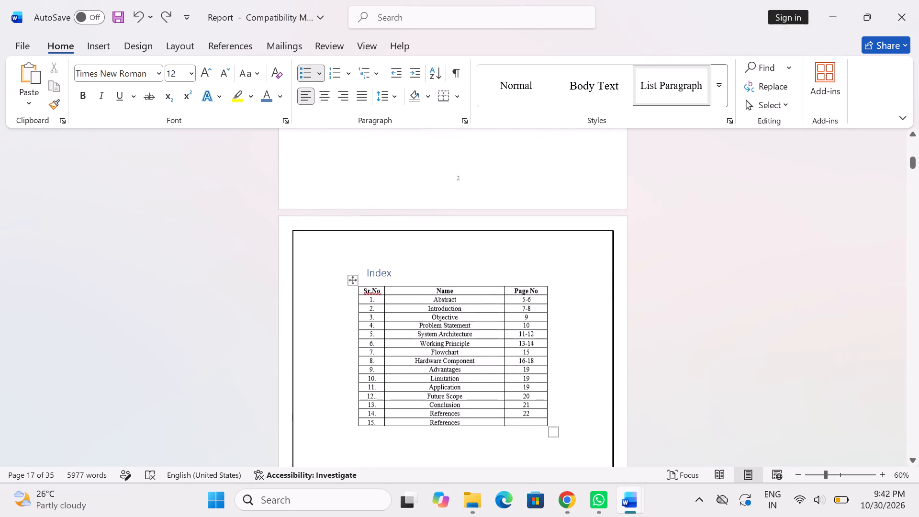
scroll(429, 316, "down", 2)
scroll(429, 316, "up", 1)
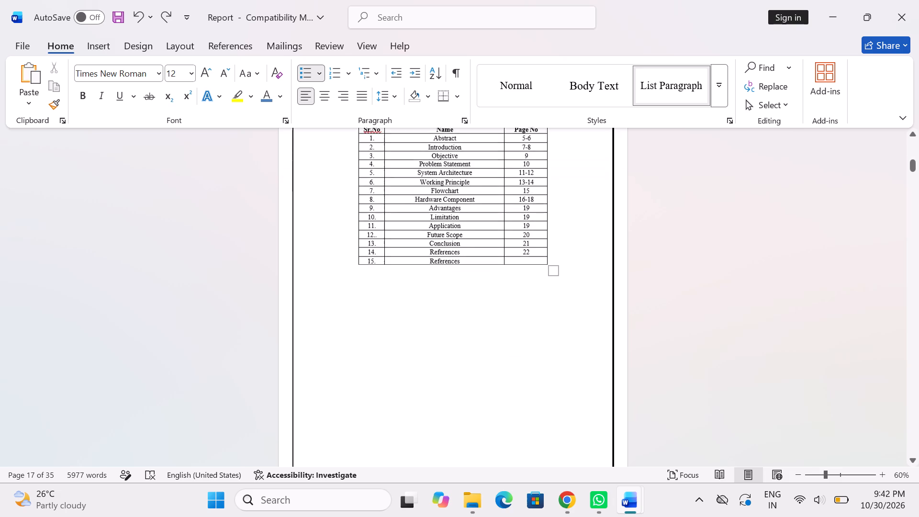
scroll(429, 316, "up", 2)
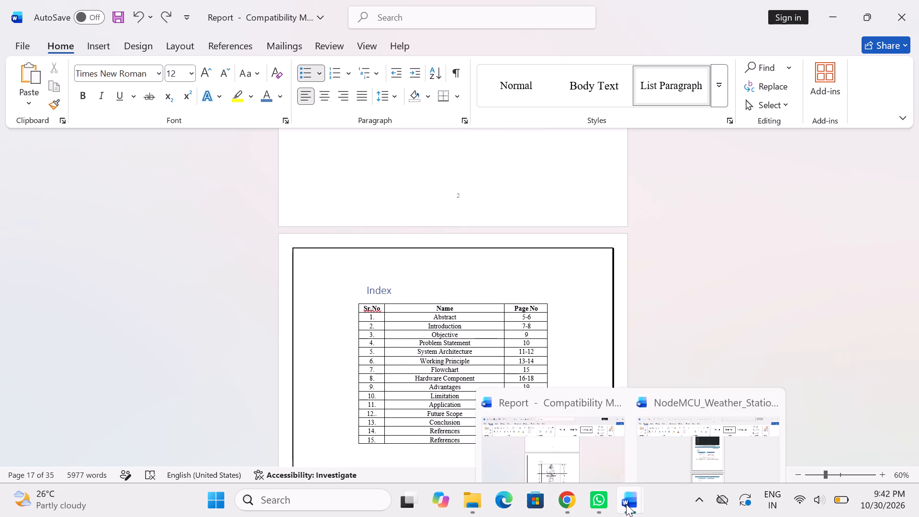
left_click(589, 444)
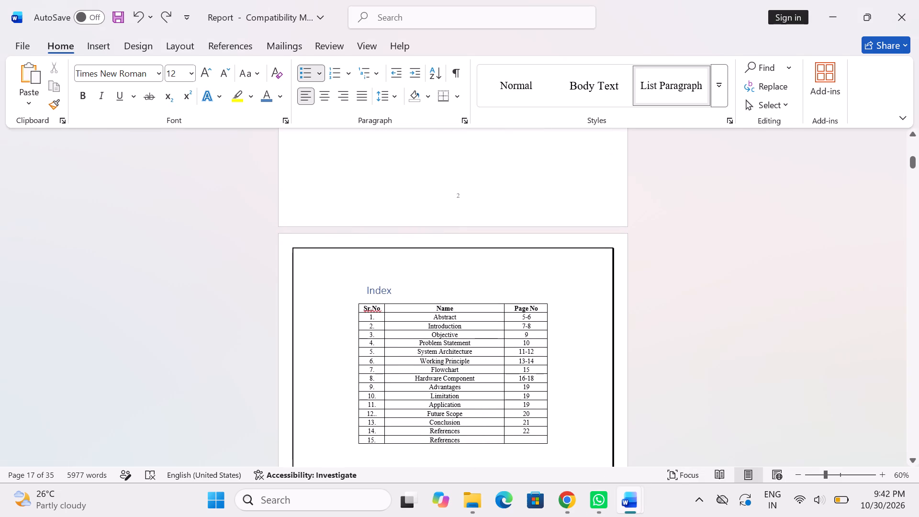
scroll(574, 379, "up", 1)
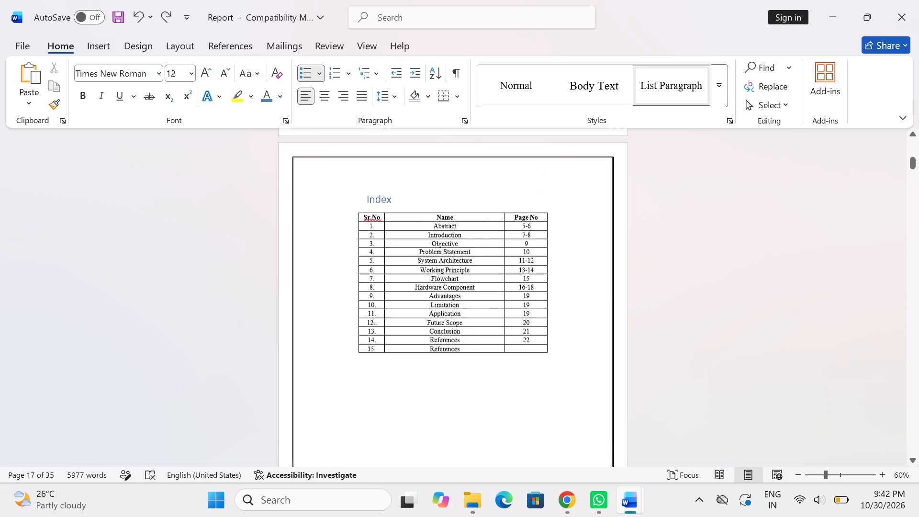
scroll(574, 379, "up", 8)
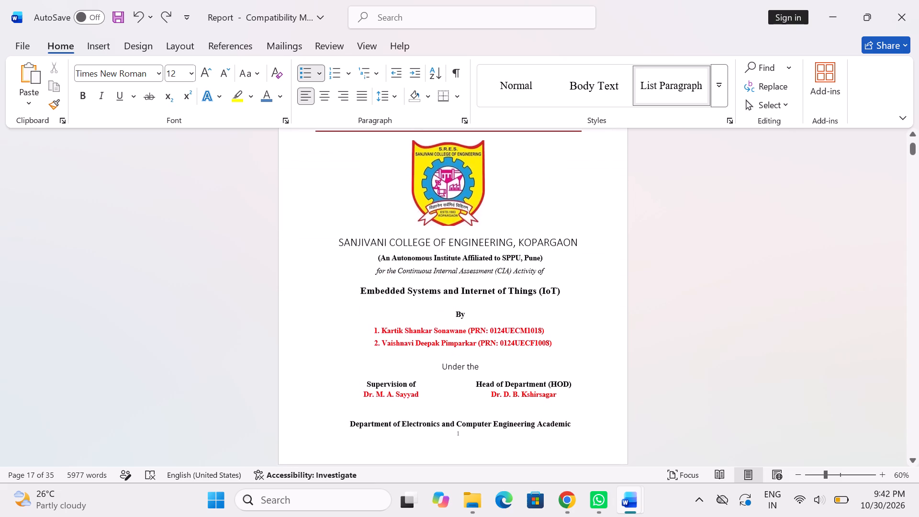
scroll(574, 379, "up", 4)
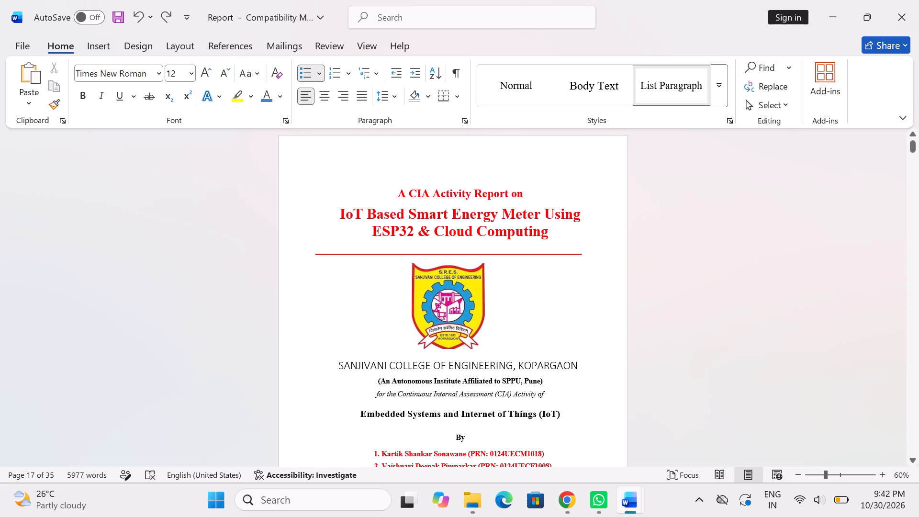
scroll(574, 379, "up", 1)
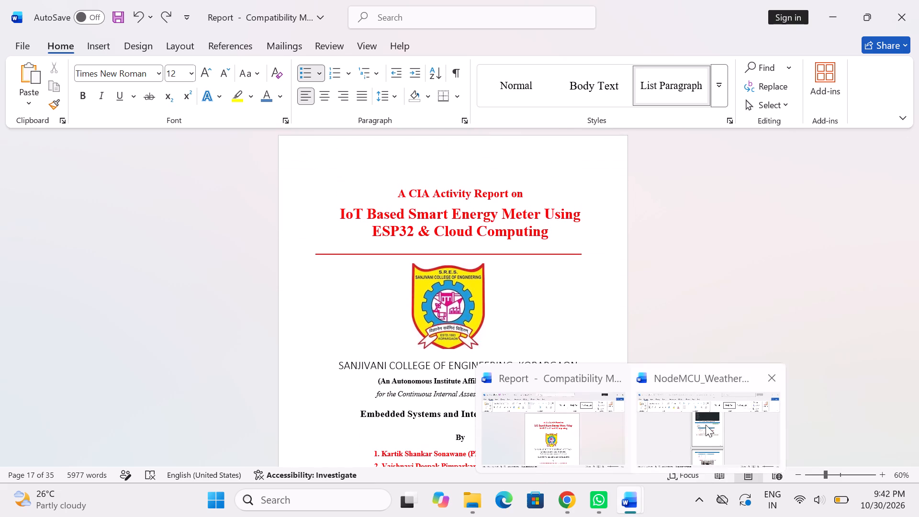
Switch to the NodeMCU Weather Station report and review its sections from References back to Technologies Used.
left_click(706, 425)
scroll(480, 334, "down", 10)
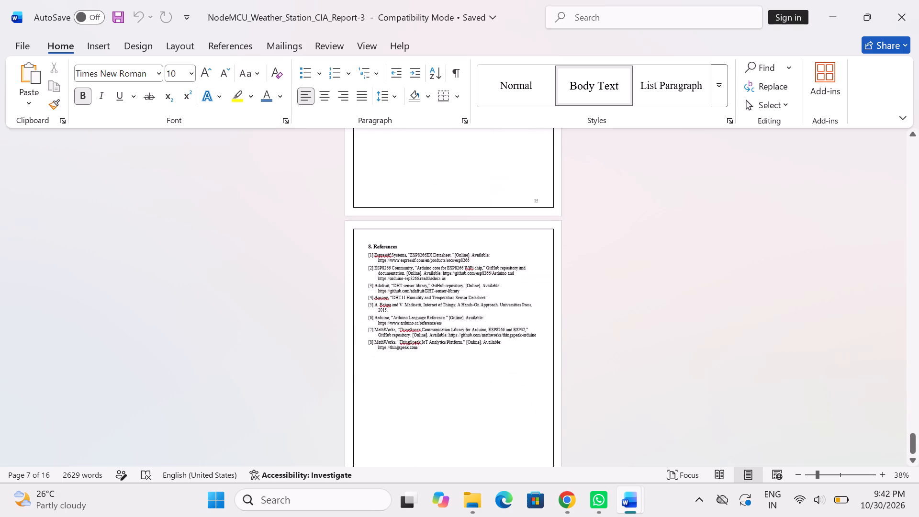
scroll(480, 334, "down", 9)
scroll(480, 334, "up", 12)
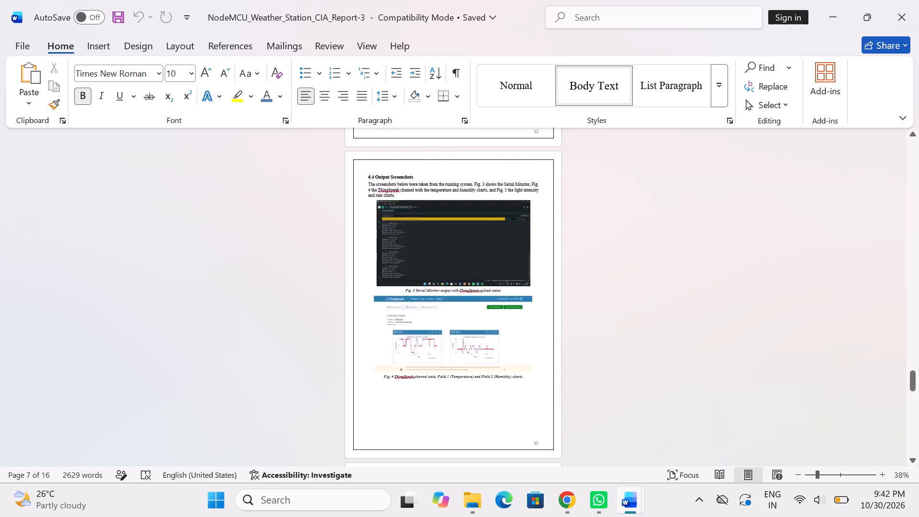
scroll(480, 334, "up", 5)
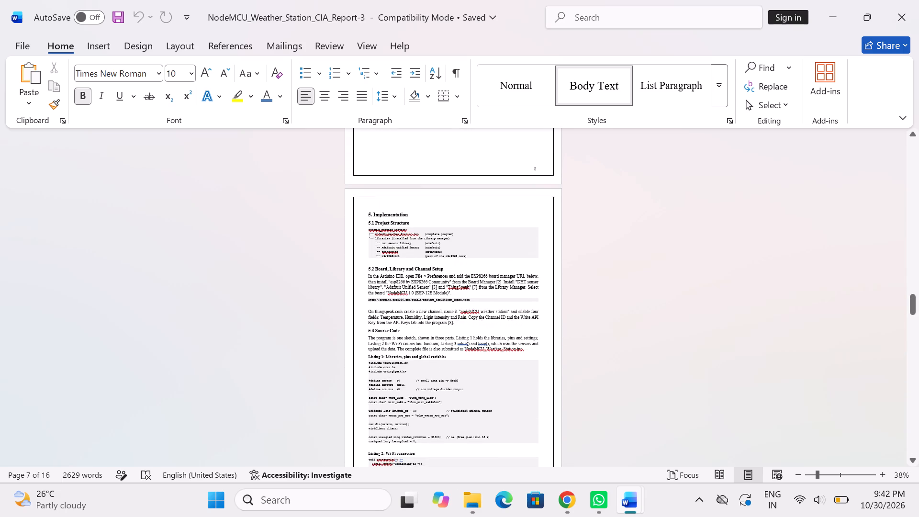
scroll(480, 334, "up", 9)
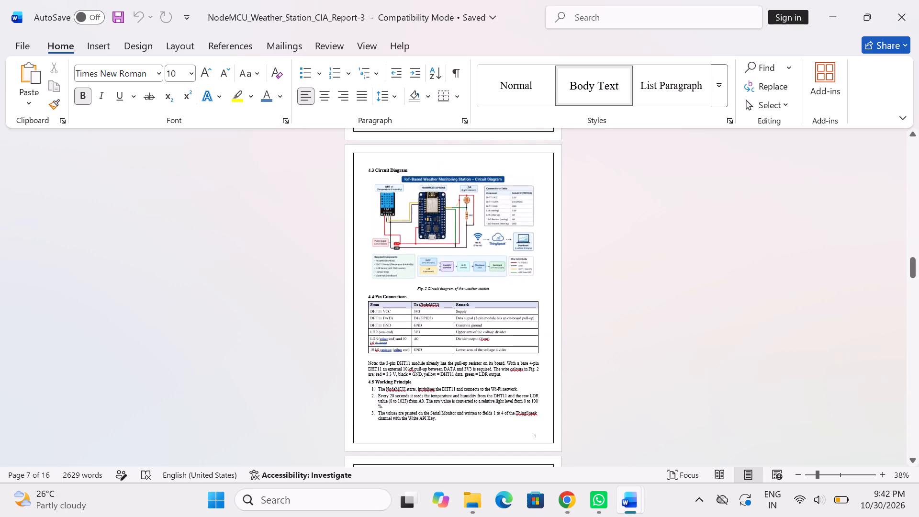
scroll(480, 334, "up", 1)
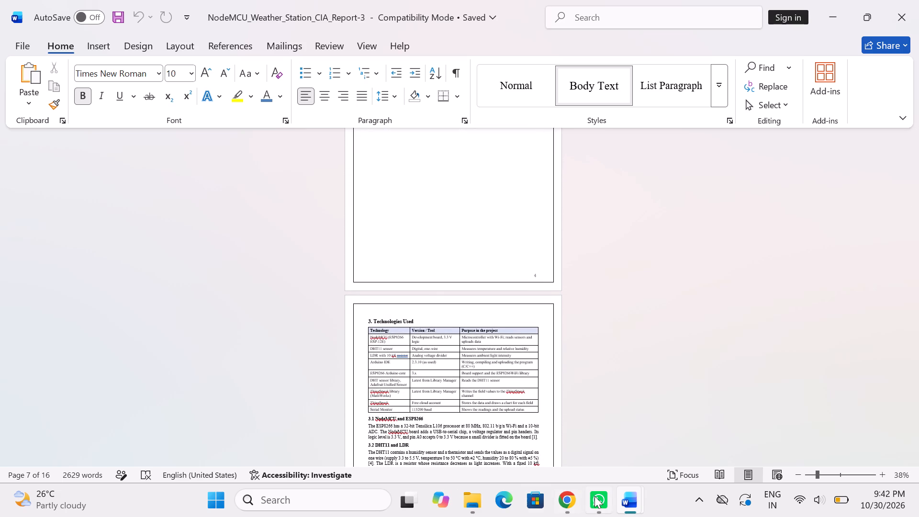
In the energy meter Report, set line spacing to 1.0 for the cover lines from "Embedded Systems and Internet of Things (IoT)" through "By".
left_click(560, 418)
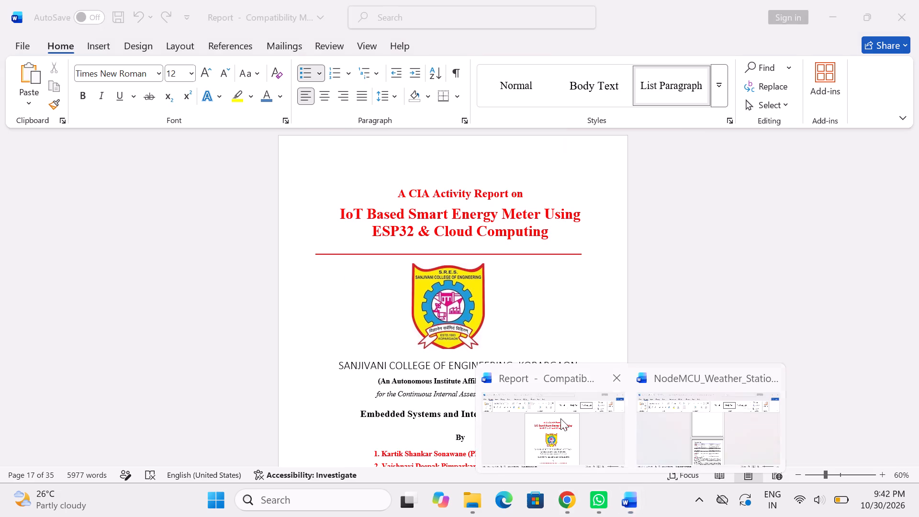
scroll(554, 303, "down", 3)
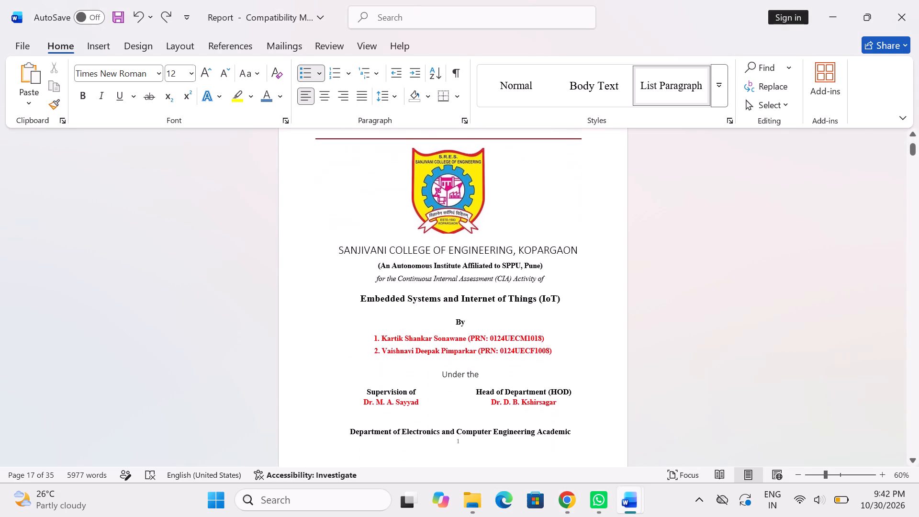
scroll(554, 303, "down", 1)
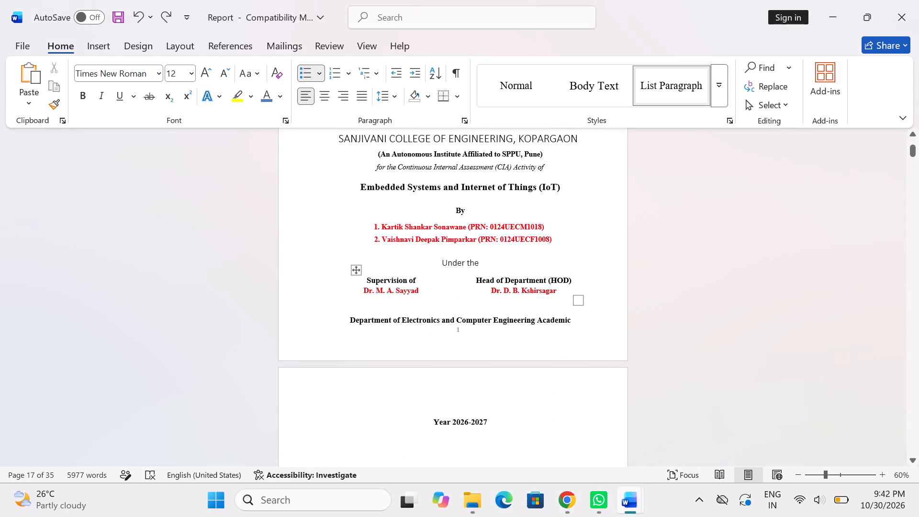
scroll(554, 303, "left", 1)
scroll(554, 303, "down", 1)
scroll(554, 303, "left", 1)
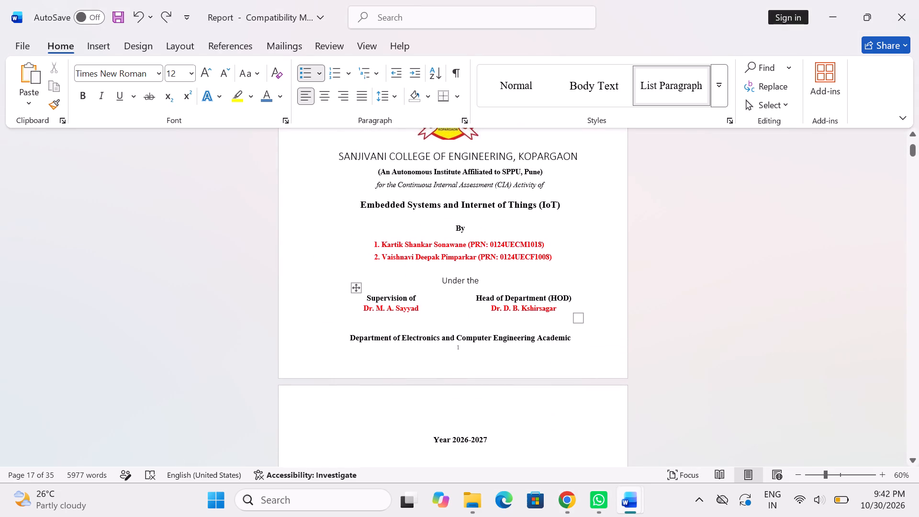
left_click(475, 333)
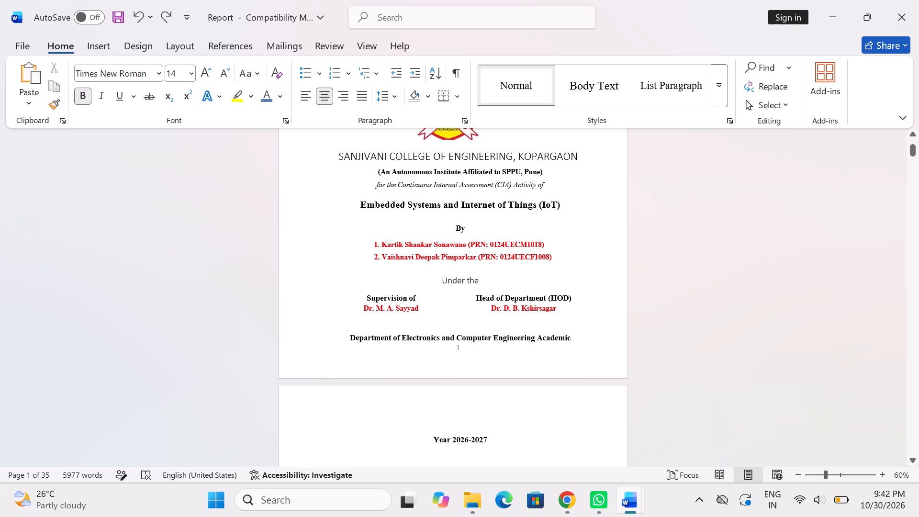
scroll(488, 232, "up", 2)
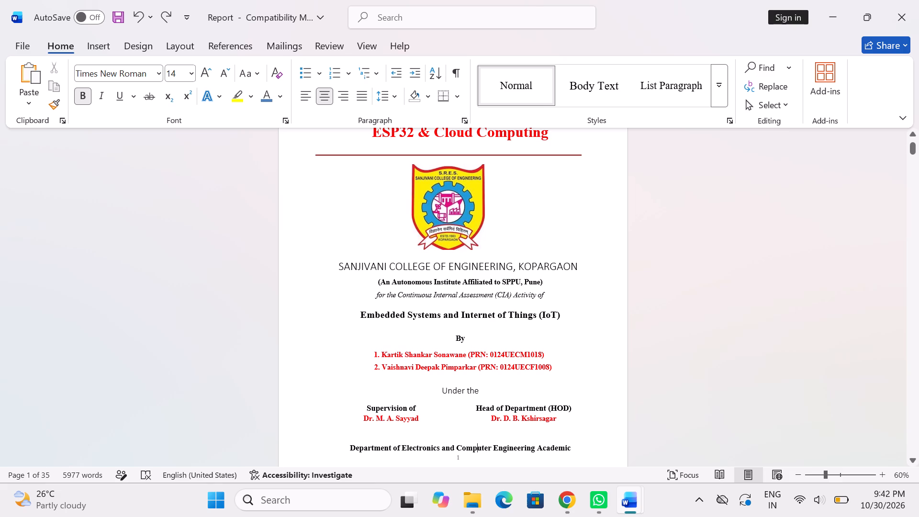
scroll(358, 315, "left", 1)
scroll(358, 315, "up", 3, "ctrl")
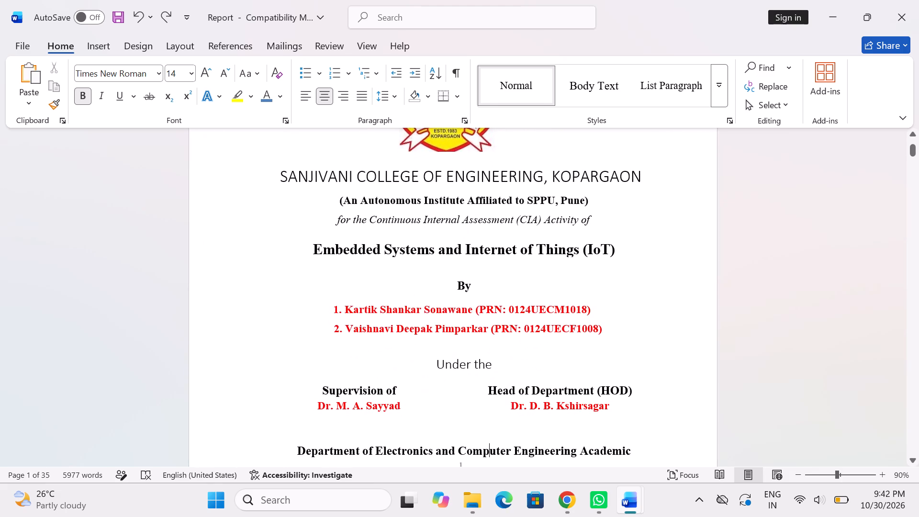
left_click(311, 243)
left_click_drag(311, 243, 484, 283)
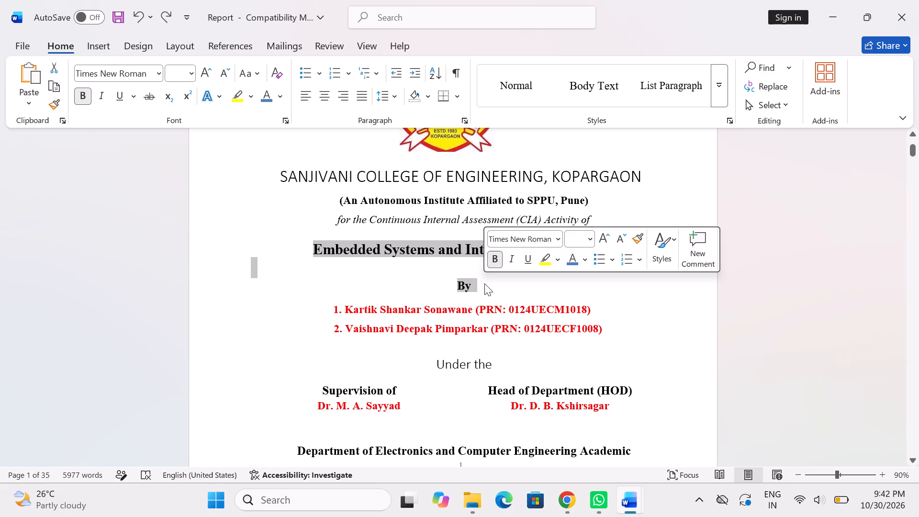
left_click(395, 99)
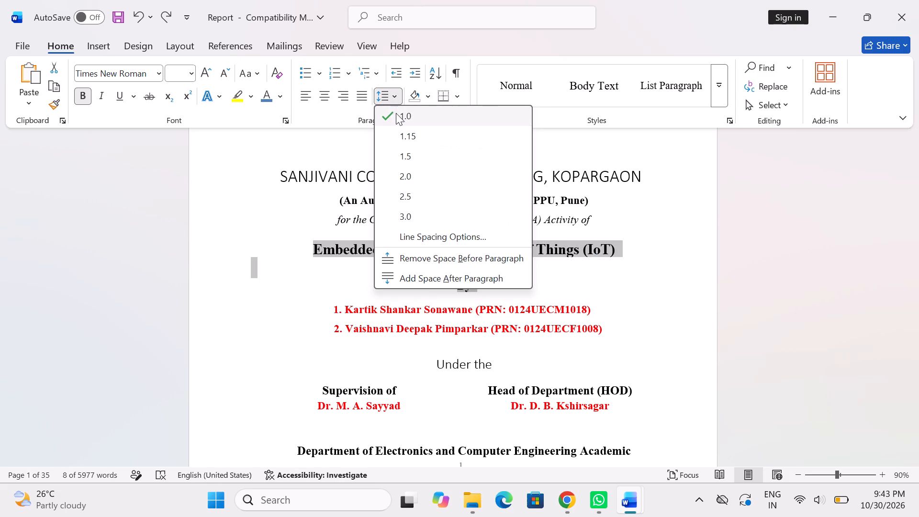
left_click(396, 113)
Delete the blank line between "Embedded Systems and Internet of Things (IoT)" and "By" on the cover page.
left_click(442, 276)
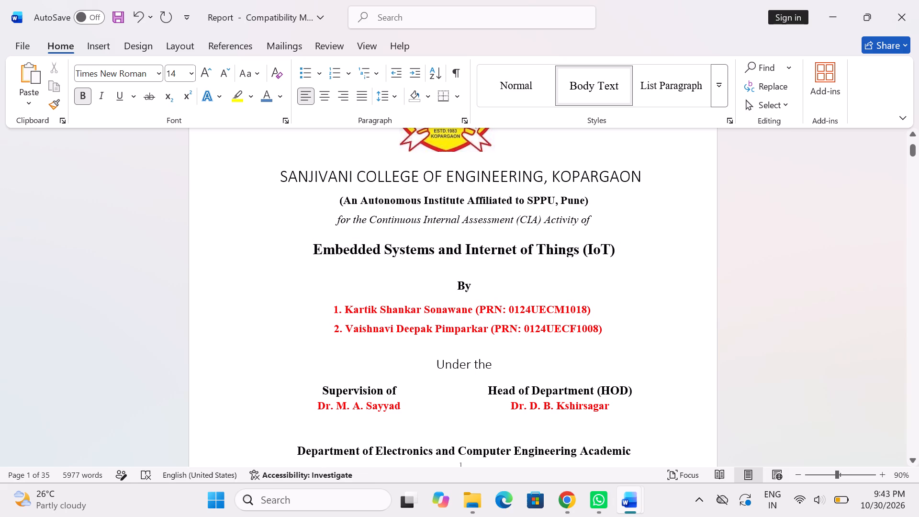
key("BackSpace")
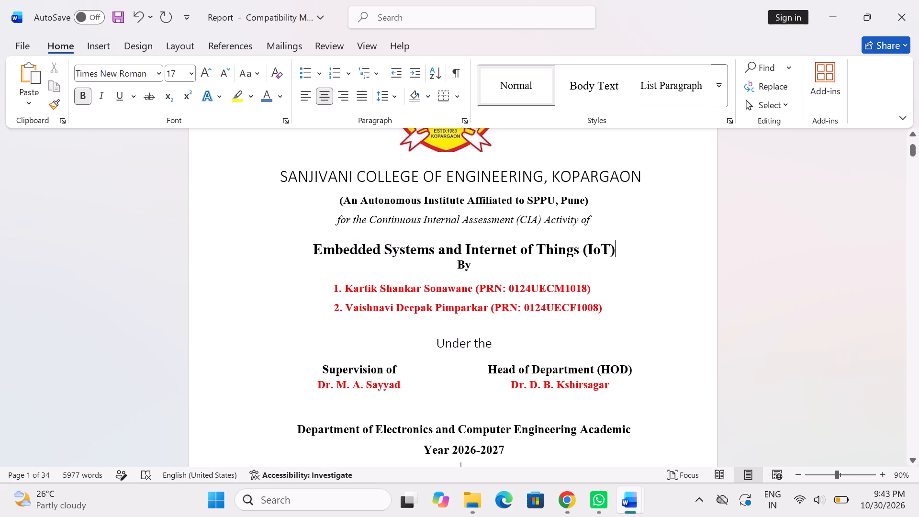
Clear "References" from the Name cell of row 14 in the Index table.
scroll(430, 316, "down", 3)
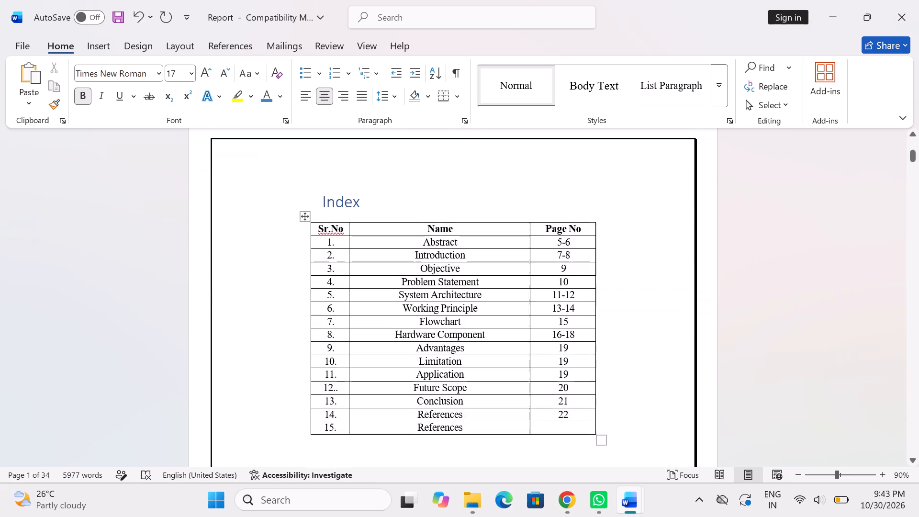
scroll(430, 316, "down", 1)
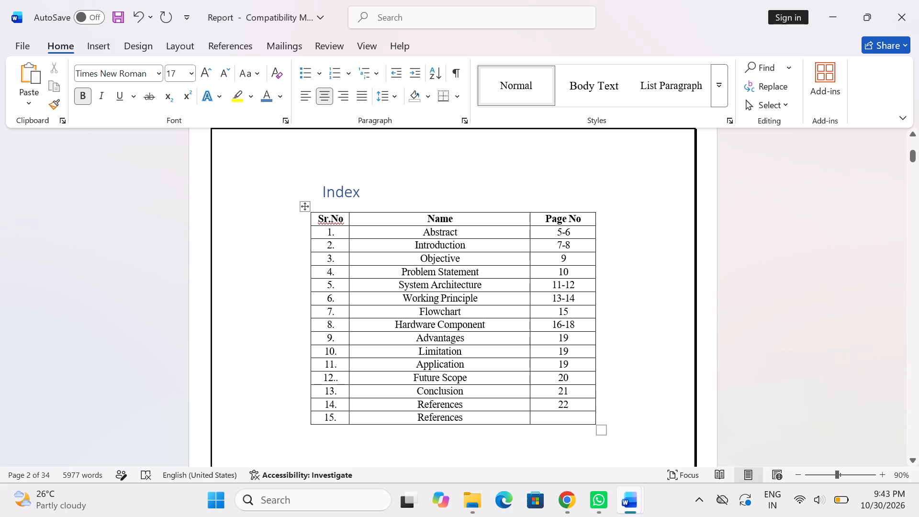
left_click(560, 418)
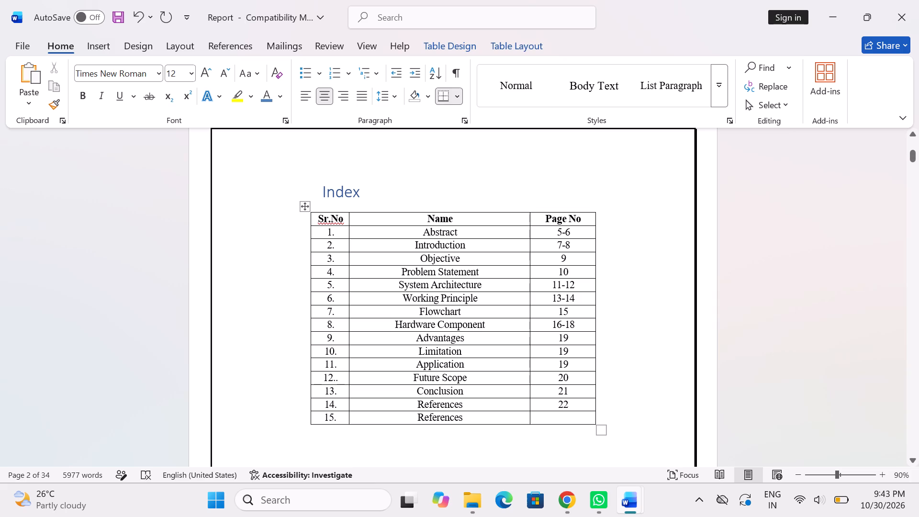
left_click(471, 404)
key("BackSpace")
key("BackSpace")
key("BackSpace")
key("BackSpace")
key("BackSpace")
key("BackSpace")
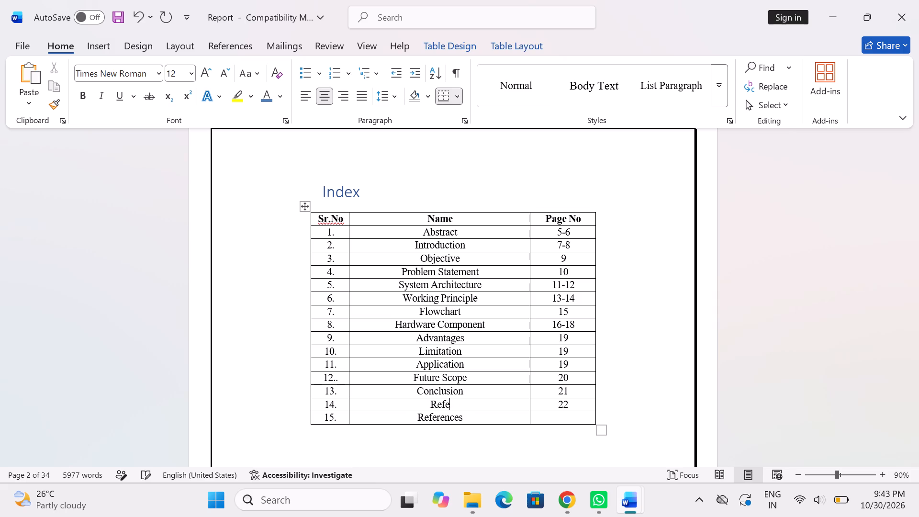
key("BackSpace")
key("BackSpace")
key("BackSpace")
key("BackSpace")
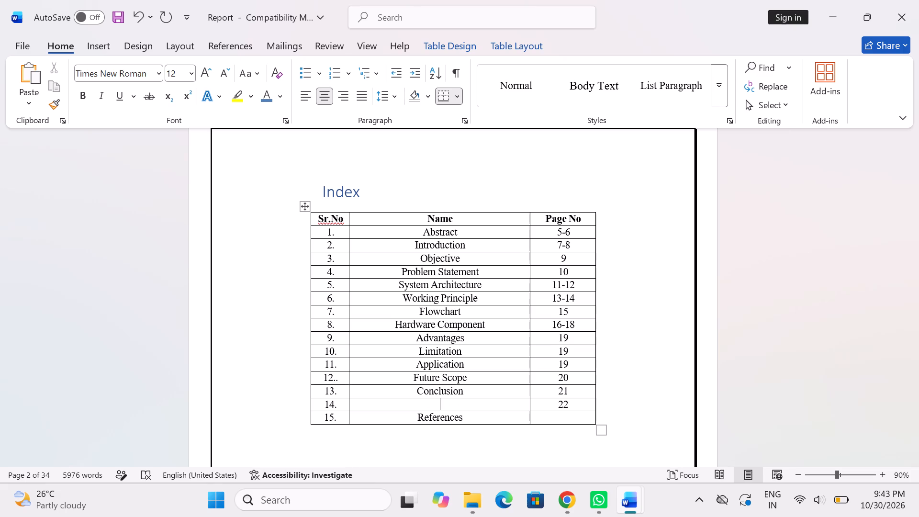
key("BackSpace")
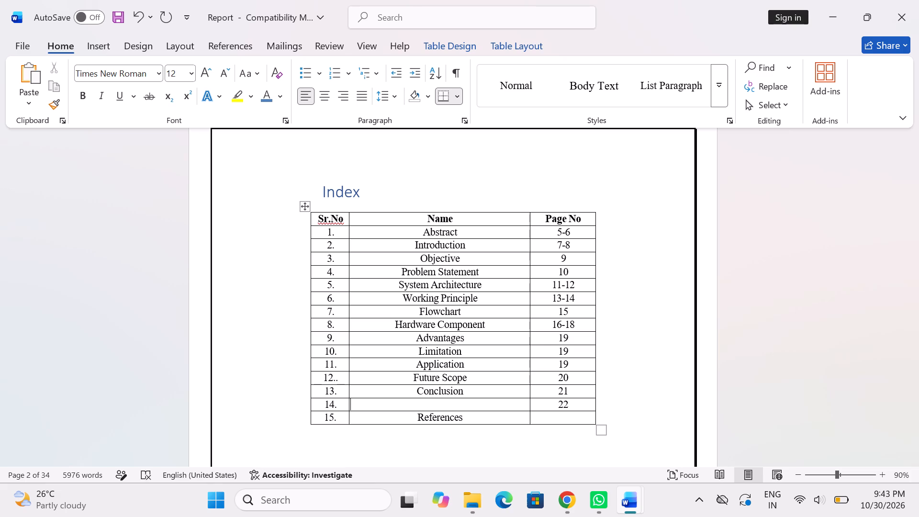
Fill row 14's Name cell with a copy of "Conclusion" from row 13, indented by leading spaces towards the column's centre.
key("space")
key("space")
key("space")
key("space")
key("space")
key("space")
key("space")
key("space")
key("space")
key("space")
key("space")
key("space")
key("space")
key("space")
key("space")
key("space")
key("space")
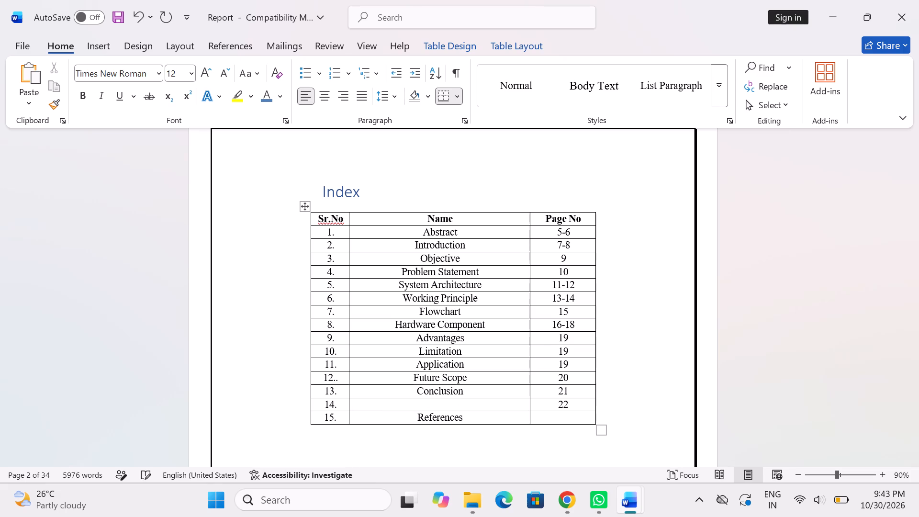
key("space")
key("space")
key("space")
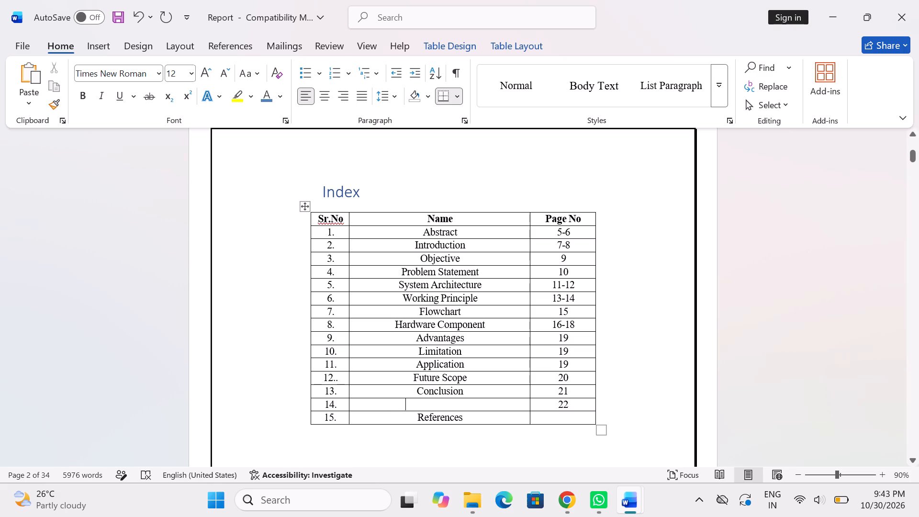
left_click(416, 389)
left_click_drag(416, 389, 465, 392)
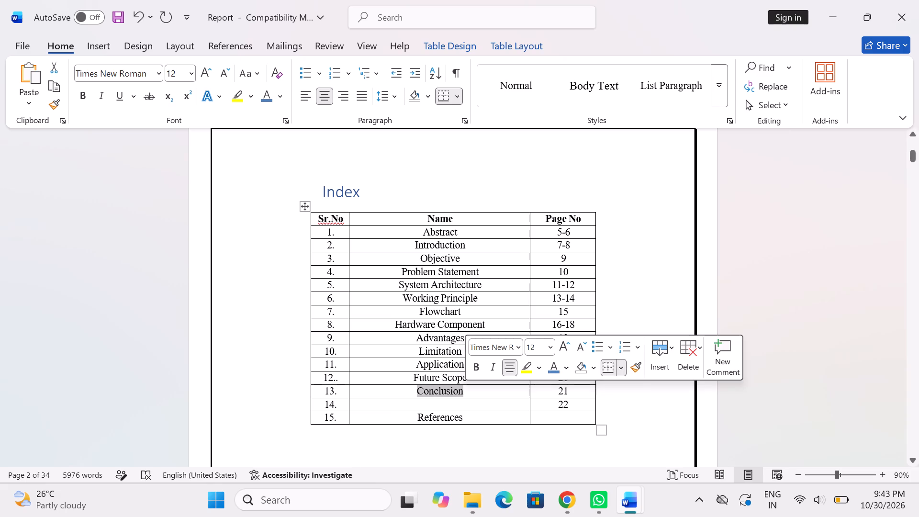
key("ctrl+c")
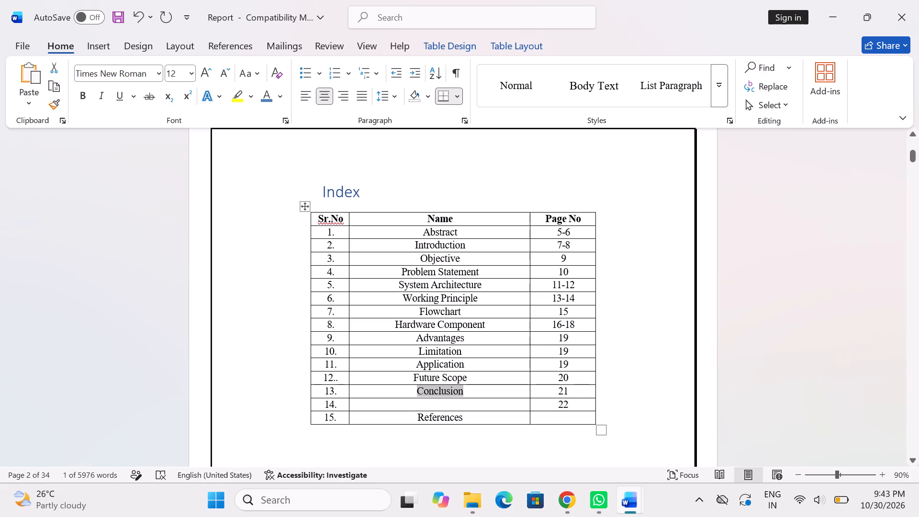
left_click(445, 406)
key("ctrl+v")
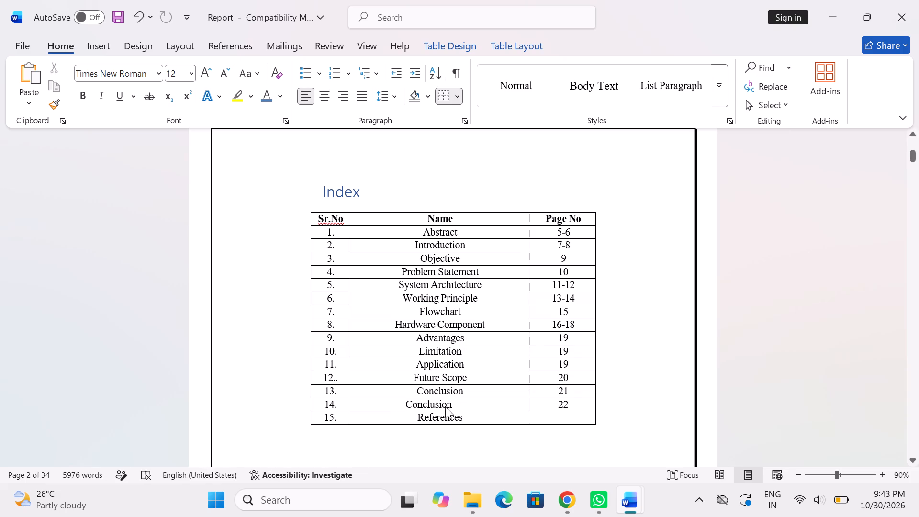
Clear "Conclusion" from the Name cell of row 13 in the Index table.
left_click(468, 392)
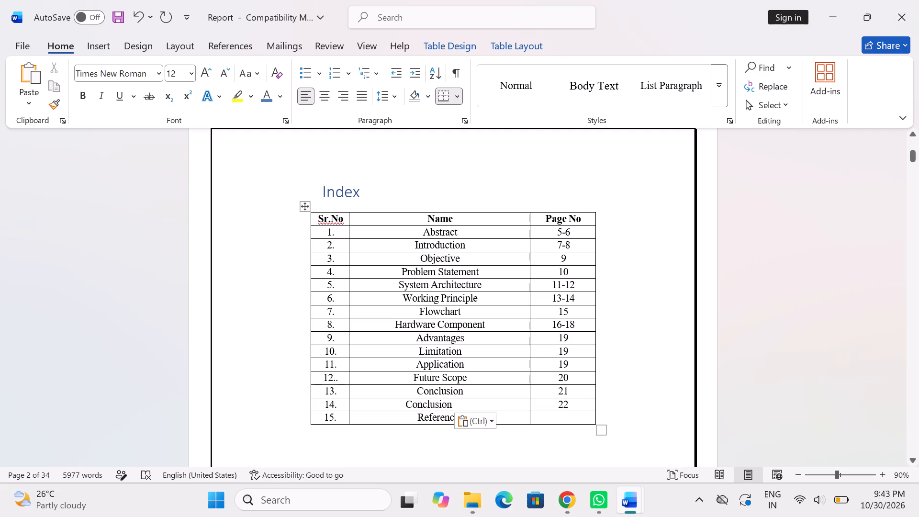
key("BackSpace")
key("BackSpace")
key("BackSpace")
key("BackSpace")
key("BackSpace")
key("BackSpace")
key("BackSpace")
key("BackSpace")
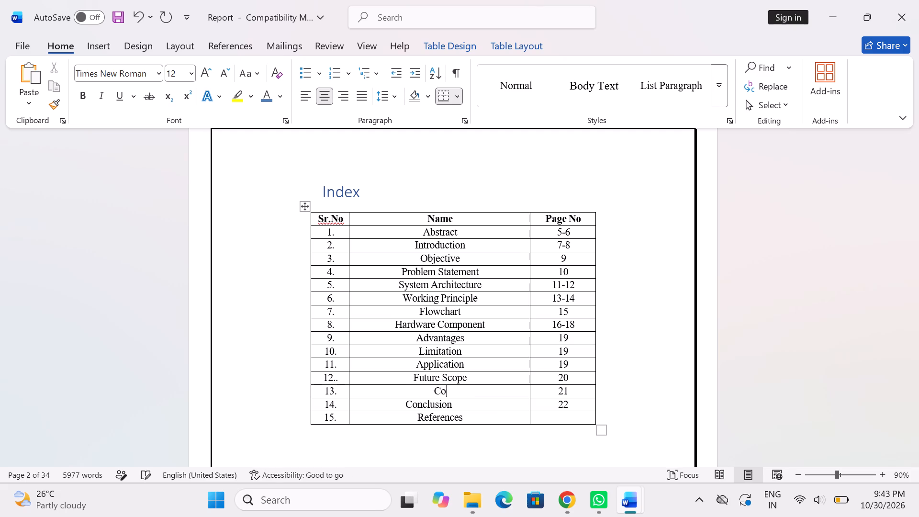
key("BackSpace")
key("BackSpace")
Copy "Future Scope" from row 12 into the empty Name cell of row 13.
left_click(411, 376)
left_click_drag(411, 376, 423, 377)
left_click_drag(423, 377, 469, 379)
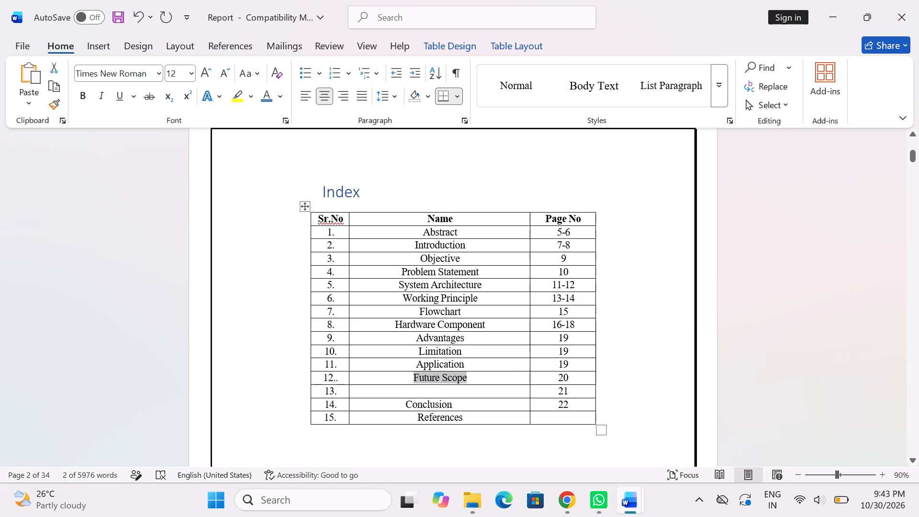
key("ctrl+c")
left_click(458, 390)
key("ctrl+v")
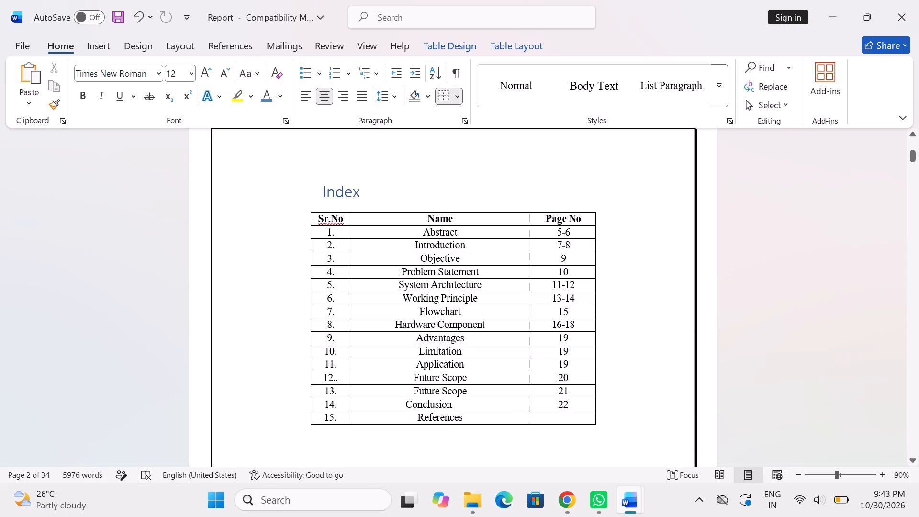
Clear "Future Scope" from the Name cell of row 12 in the Index table.
left_click(465, 379)
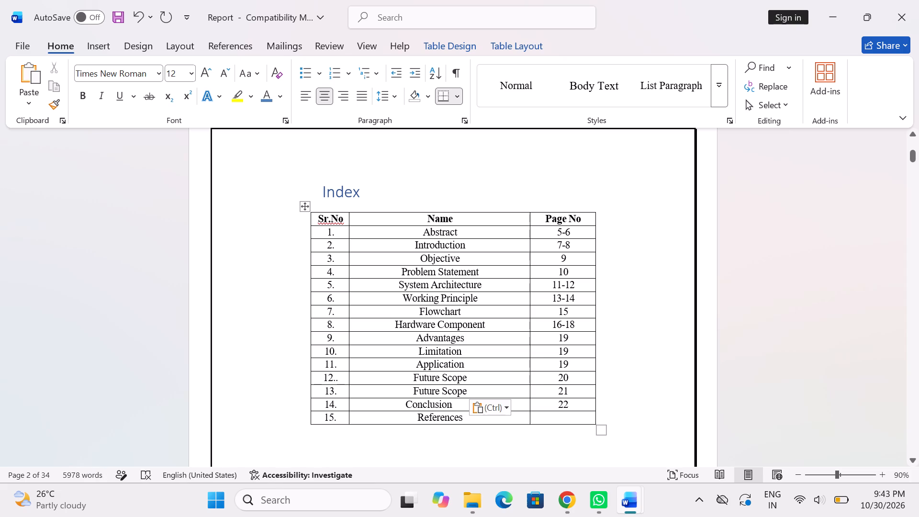
key("BackSpace")
key("BackSpace")
key("BackSpace")
key("BackSpace")
key("BackSpace")
key("BackSpace")
key("BackSpace")
key("BackSpace")
key("BackSpace")
key("BackSpace")
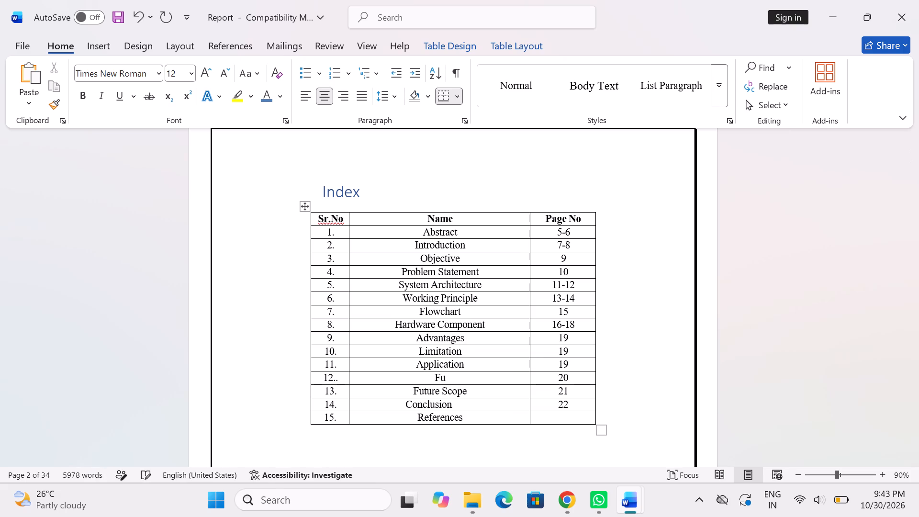
key("BackSpace")
key("BackSpace")
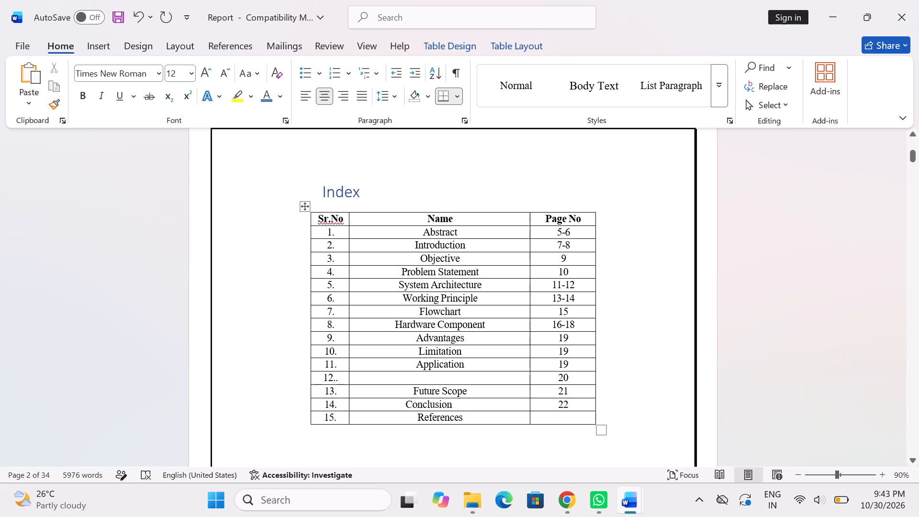
Copy "Application" from row 11 into the empty Name cell of row 12.
left_click(415, 363)
left_click_drag(417, 365, 471, 364)
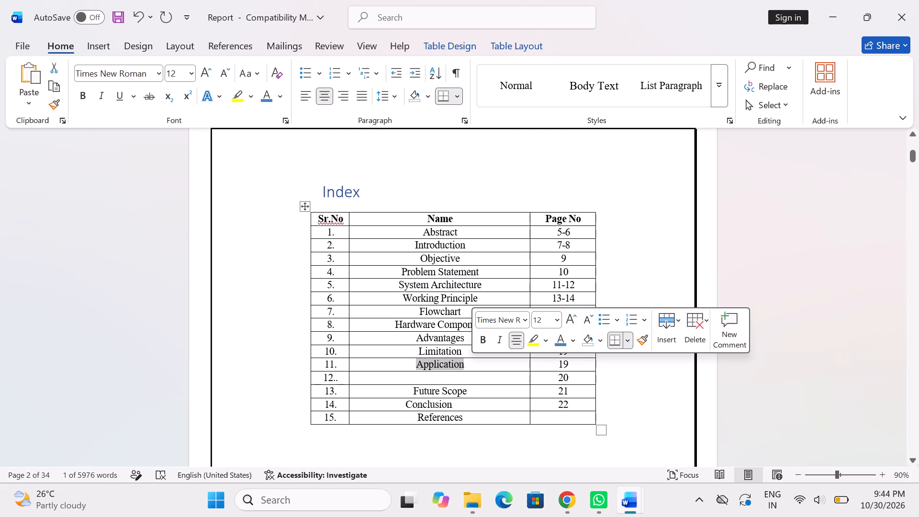
key("ctrl+c")
left_click(440, 380)
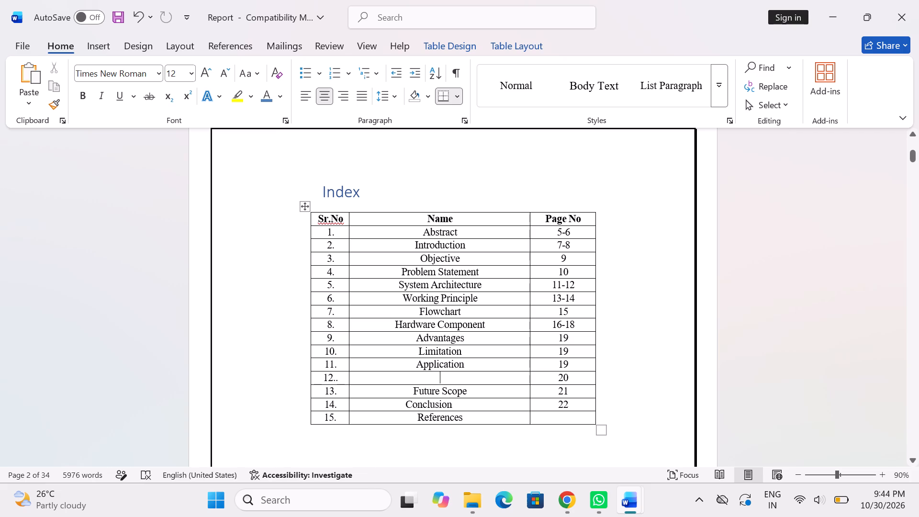
key("ctrl+v")
Clear "Application" from the Name cell of row 11 in the Index table.
left_click(474, 364)
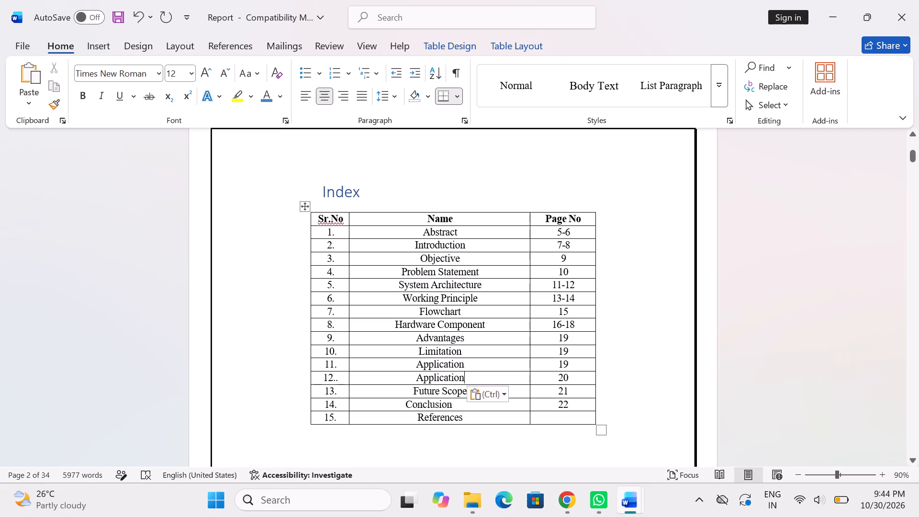
key("BackSpace")
key("BackSpace")
key("BackSpace")
key("BackSpace")
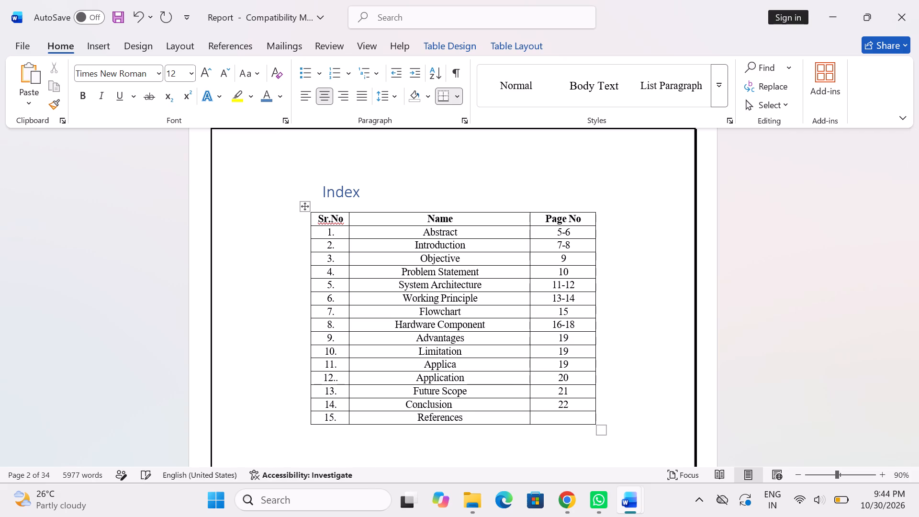
key("BackSpace")
key("BackSpace")
key("BackSpace")
key("BackSpace")
key("BackSpace")
key("BackSpace")
key("BackSpace")
key("BackSpace")
Copy "Limitation" from row 10 into the empty Name cell of row 11.
left_click(482, 348)
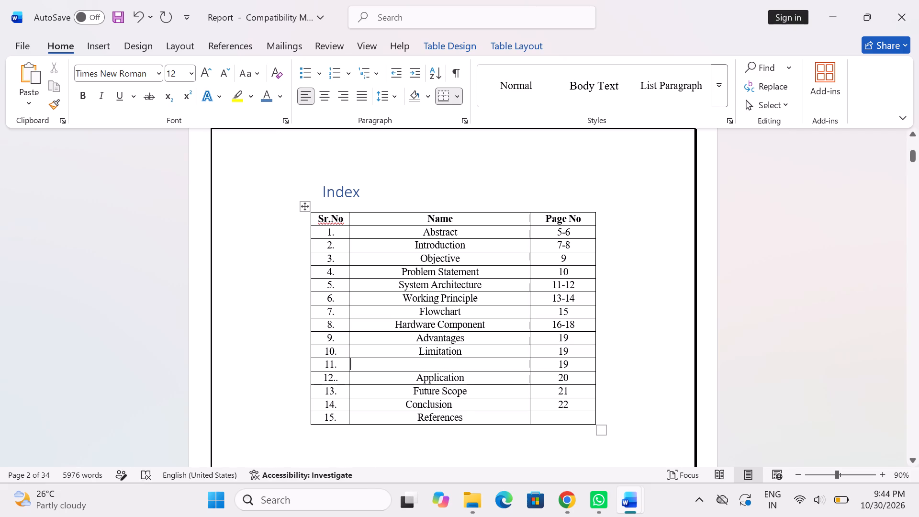
left_click(422, 349)
left_click_drag(418, 350, 465, 349)
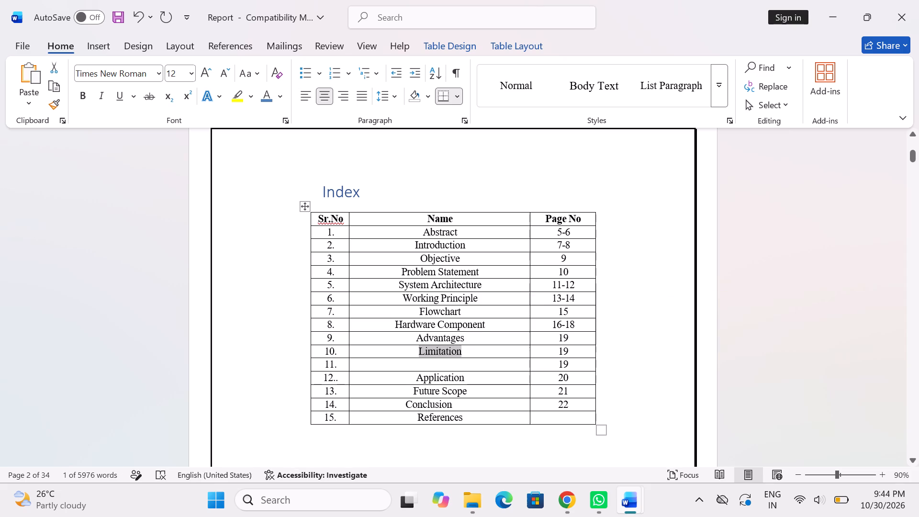
key("ctrl+c")
left_click(450, 359)
left_click(447, 363)
key("ctrl+v")
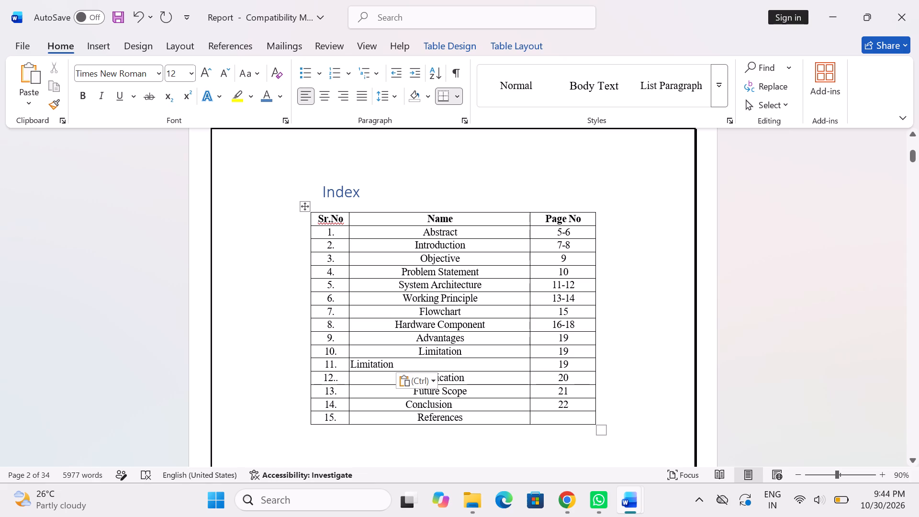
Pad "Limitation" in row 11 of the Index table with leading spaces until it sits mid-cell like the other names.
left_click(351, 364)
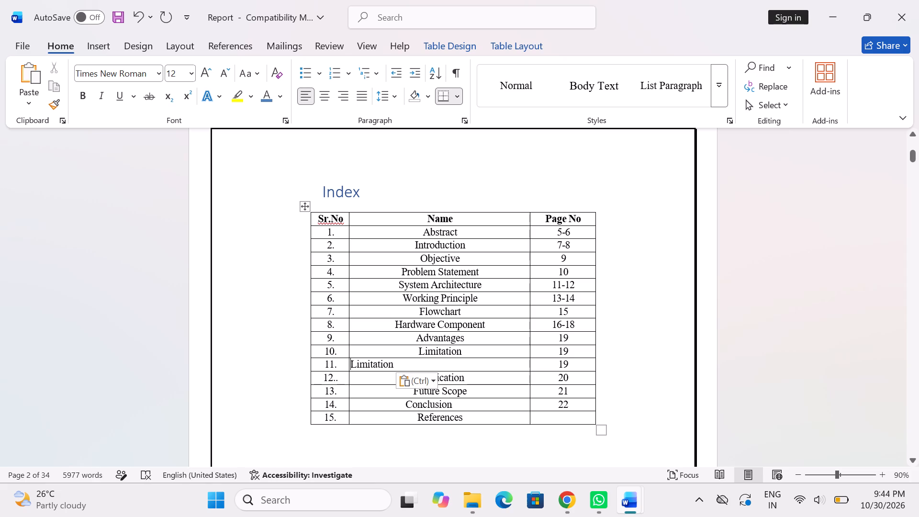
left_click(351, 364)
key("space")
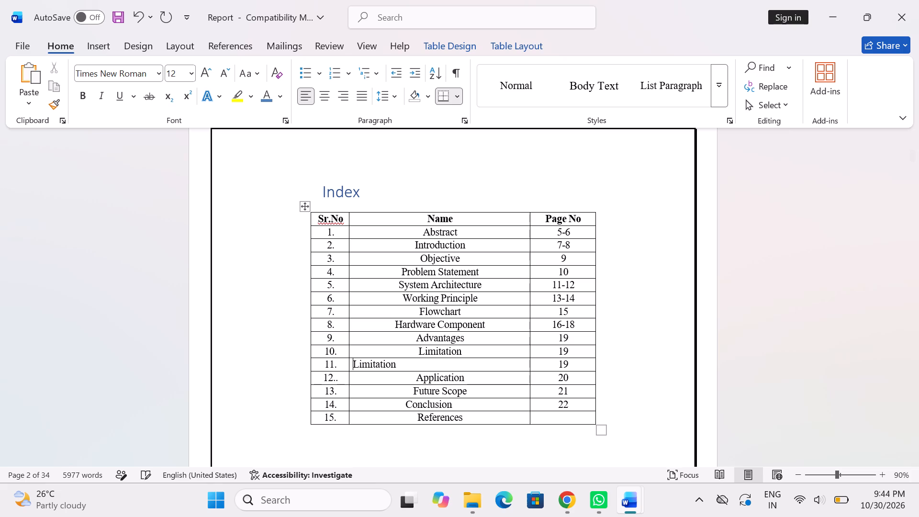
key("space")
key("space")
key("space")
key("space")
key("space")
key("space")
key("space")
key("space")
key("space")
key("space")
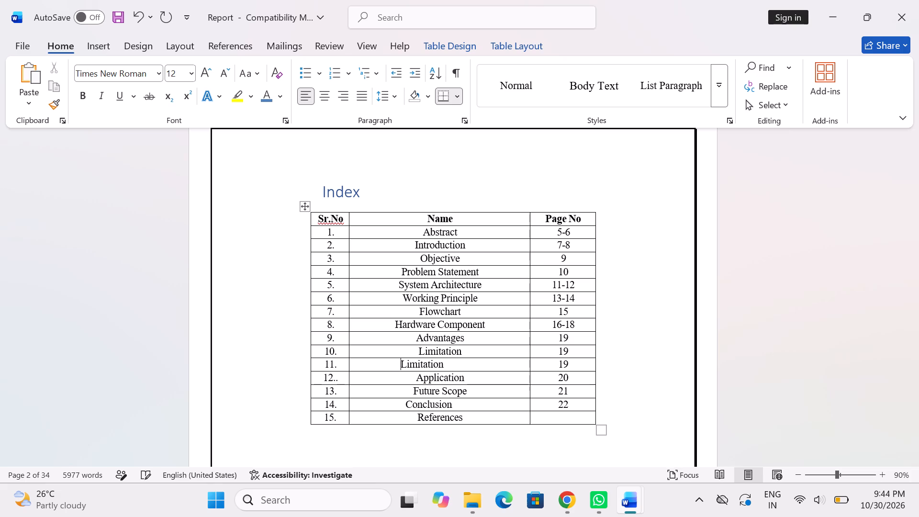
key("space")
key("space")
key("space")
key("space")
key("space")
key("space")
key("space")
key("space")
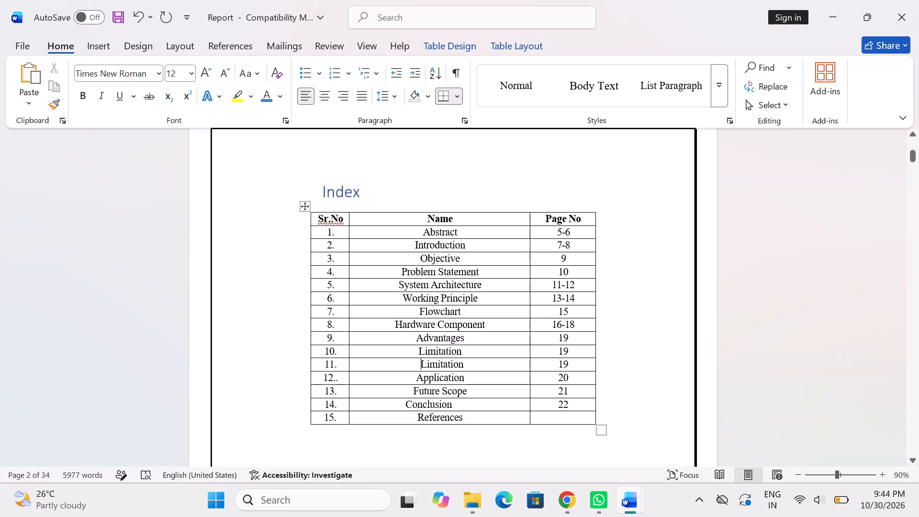
Clear "Limitation" from the Name cell of row 10 in the Index table.
left_click(464, 350)
key("BackSpace")
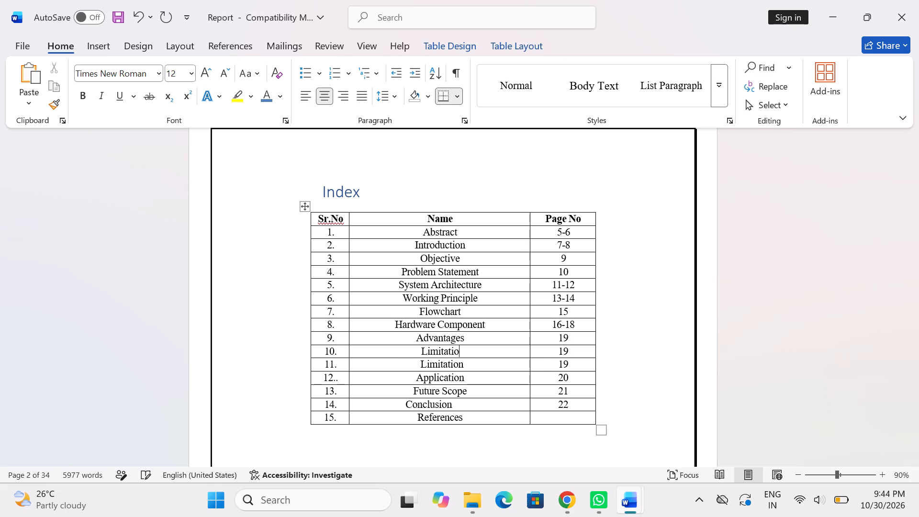
key("BackSpace")
key("BackSpace")
key("BackSpace")
key("BackSpace")
key("BackSpace")
key("BackSpace")
key("BackSpace")
key("BackSpace")
key("BackSpace")
key("BackSpace")
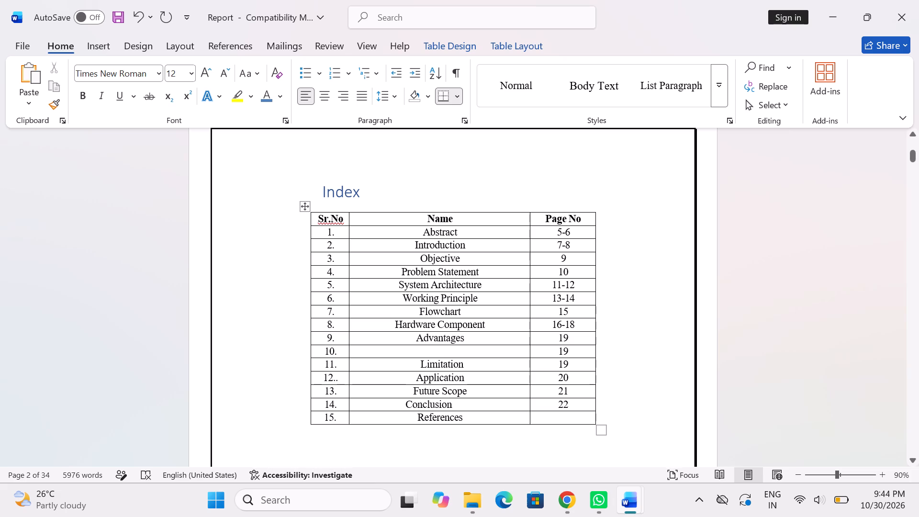
Copy "Advantages" from row 9 into the empty Name cell of row 10.
left_click(415, 338)
left_click_drag(415, 338, 469, 340)
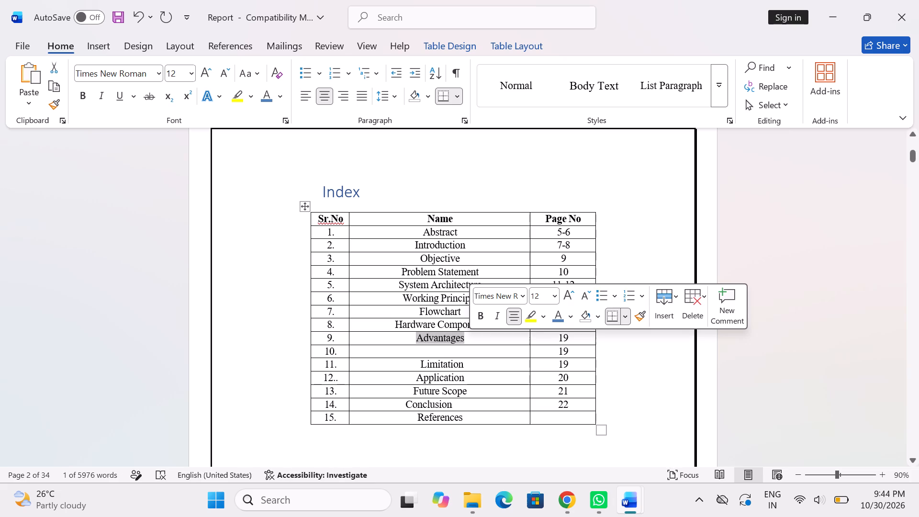
key("ctrl+c")
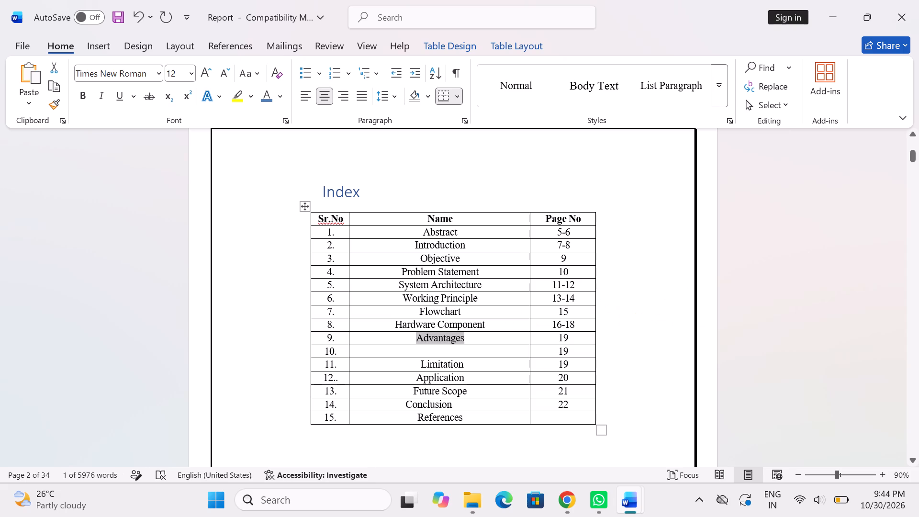
left_click(449, 350)
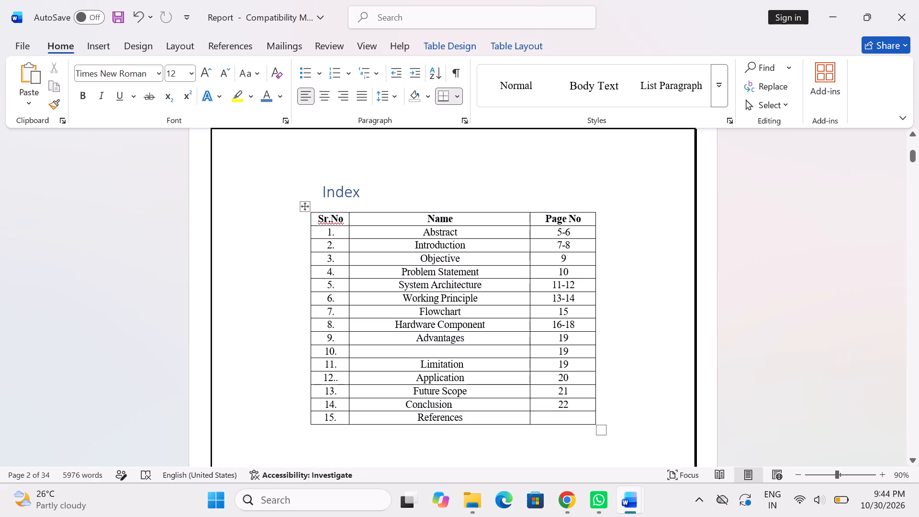
key("ctrl+v")
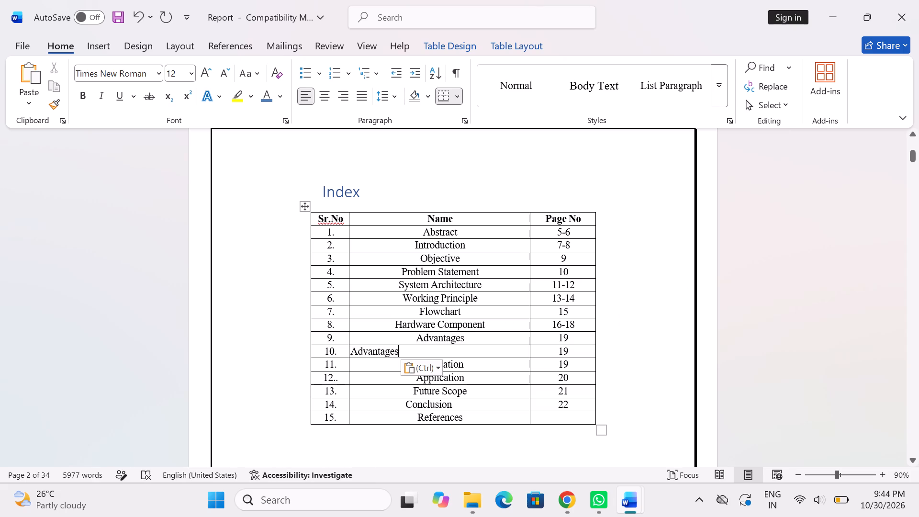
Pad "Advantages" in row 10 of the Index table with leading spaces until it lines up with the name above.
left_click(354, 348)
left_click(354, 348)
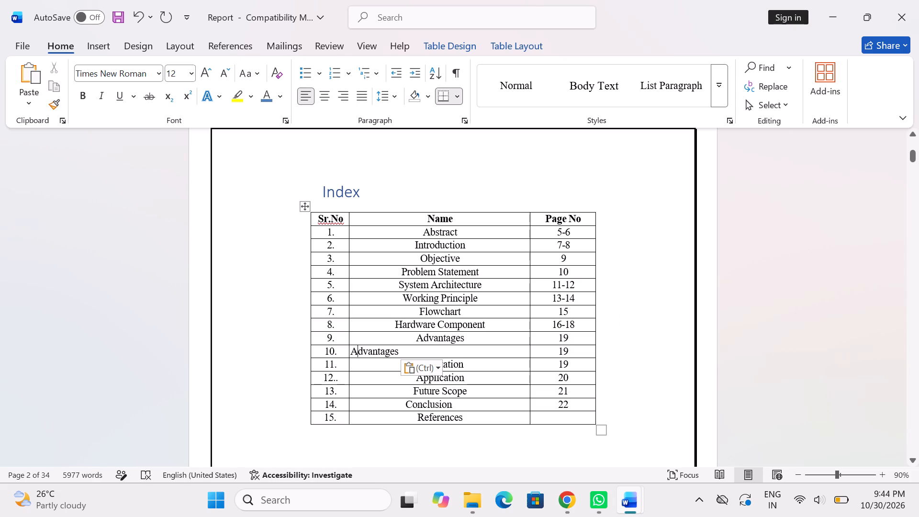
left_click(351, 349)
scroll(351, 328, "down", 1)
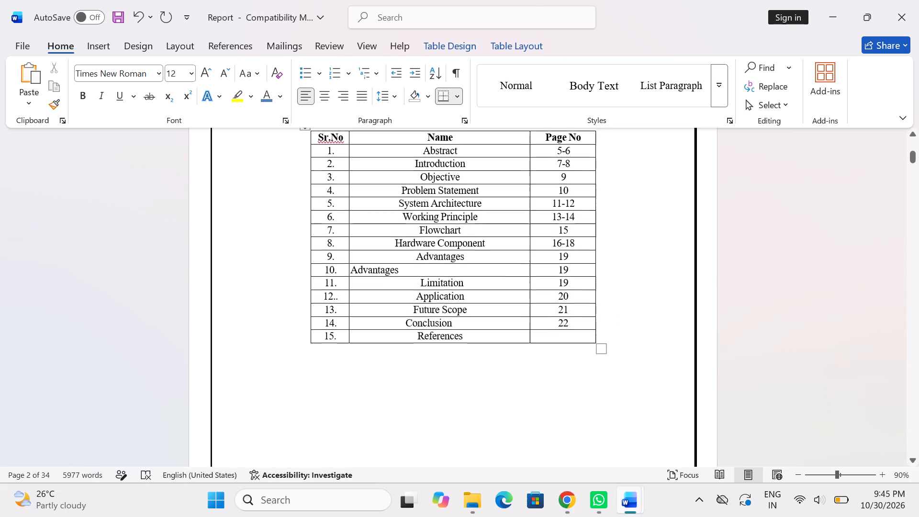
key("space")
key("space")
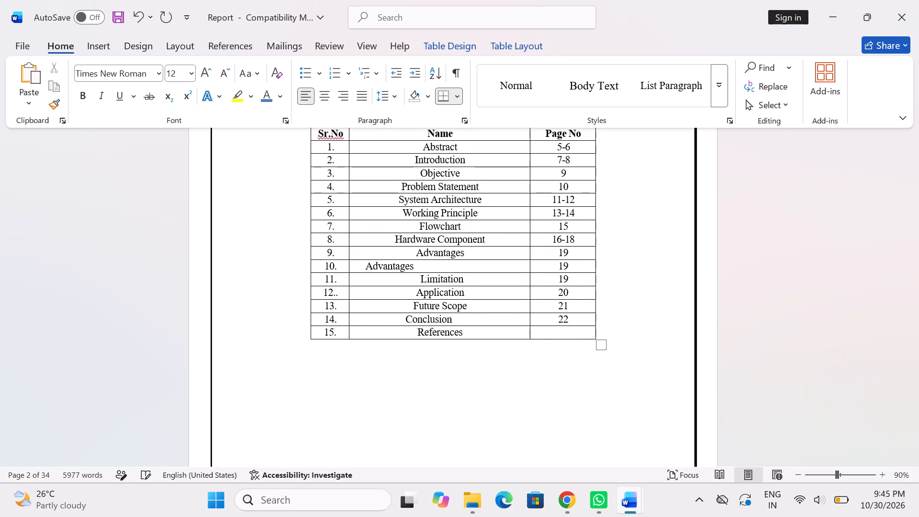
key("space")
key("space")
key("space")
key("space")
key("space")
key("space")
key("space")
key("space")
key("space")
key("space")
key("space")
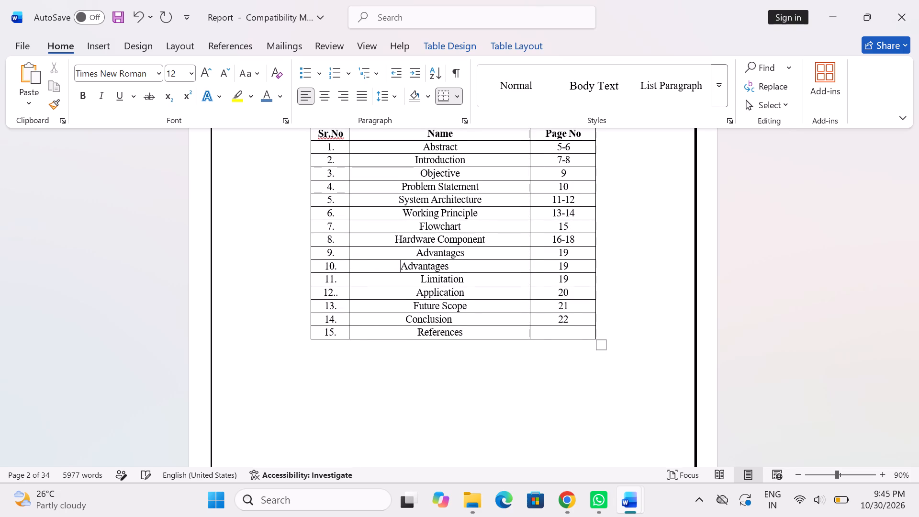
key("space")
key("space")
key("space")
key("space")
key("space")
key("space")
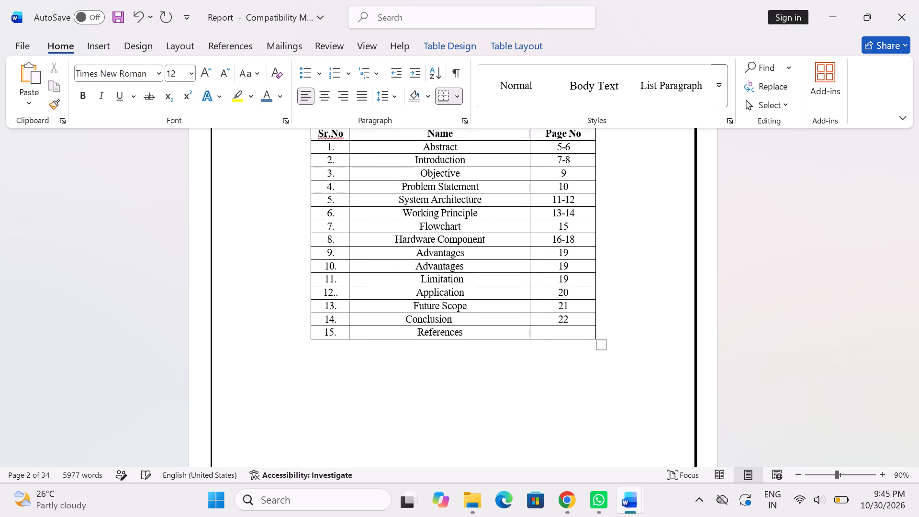
Replace "Advantages" in the Name cell of row 9 with "Implementation(Code)".
left_click(471, 253)
key("BackSpace")
key("BackSpace")
key("BackSpace")
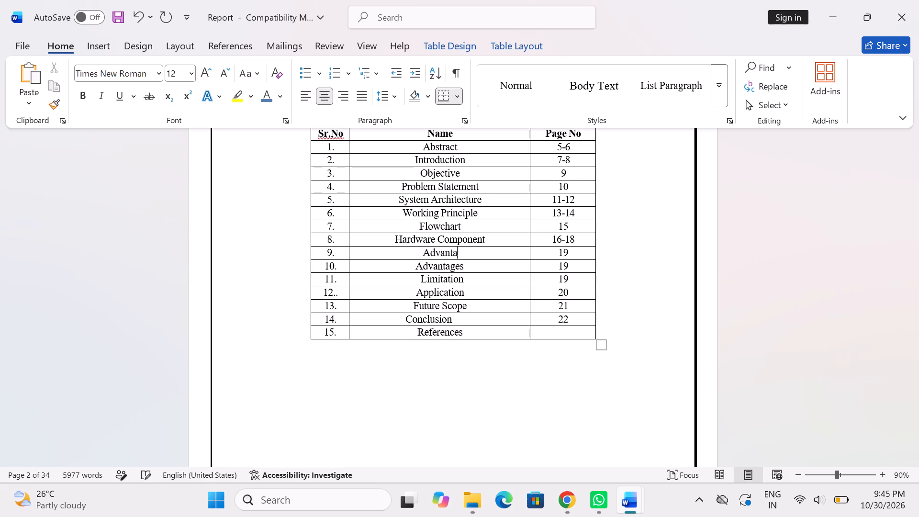
key("BackSpace")
key("BackSpace")
key("BackSpace")
key("BackSpace")
key("BackSpace")
key("BackSpace")
key("BackSpace")
key("shift+i")
type("mpl")
type("ementation")
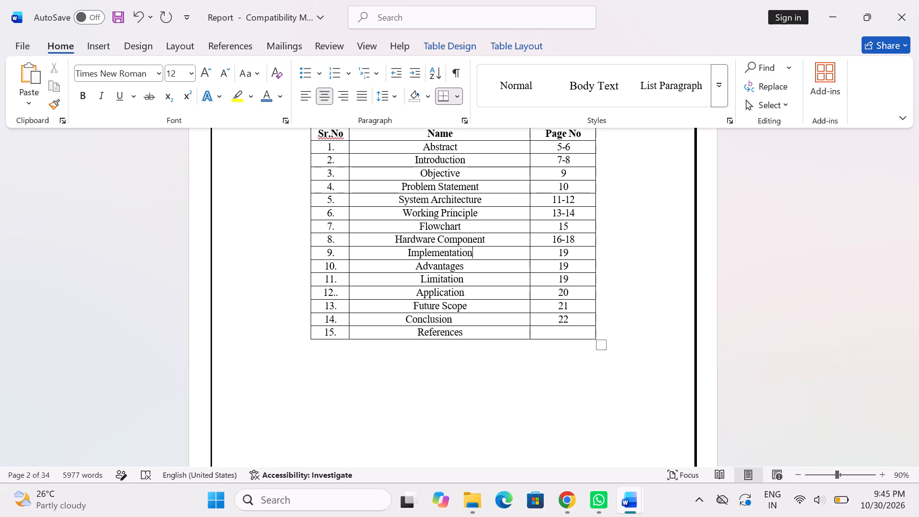
type("(Code")
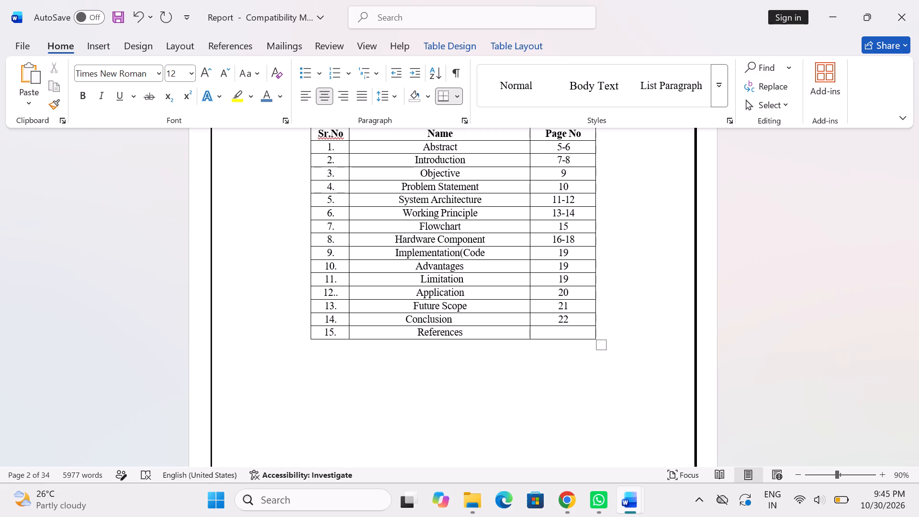
key("shift+parenright")
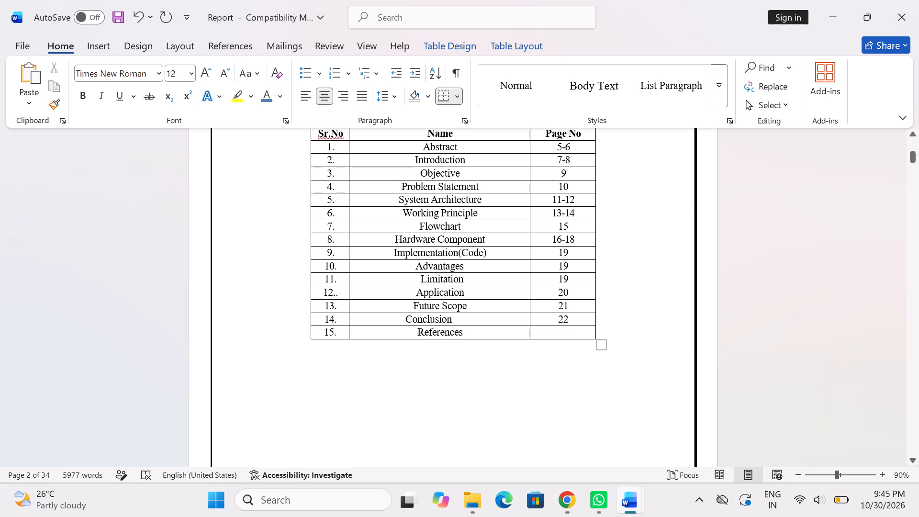
Centre-align the Name cells of the Index table from Hardware Component in row 8 through References in row 15.
left_click_drag(387, 235, 393, 236)
left_click_drag(393, 236, 467, 332)
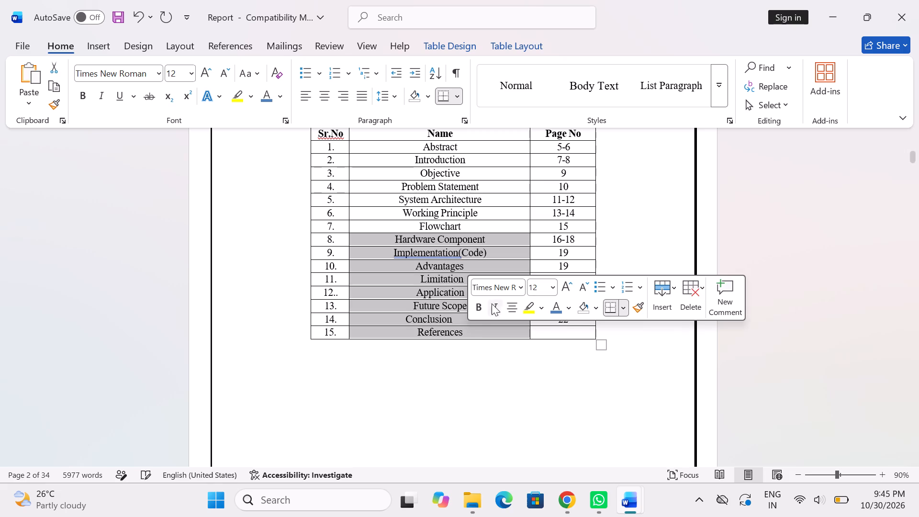
left_click(509, 304)
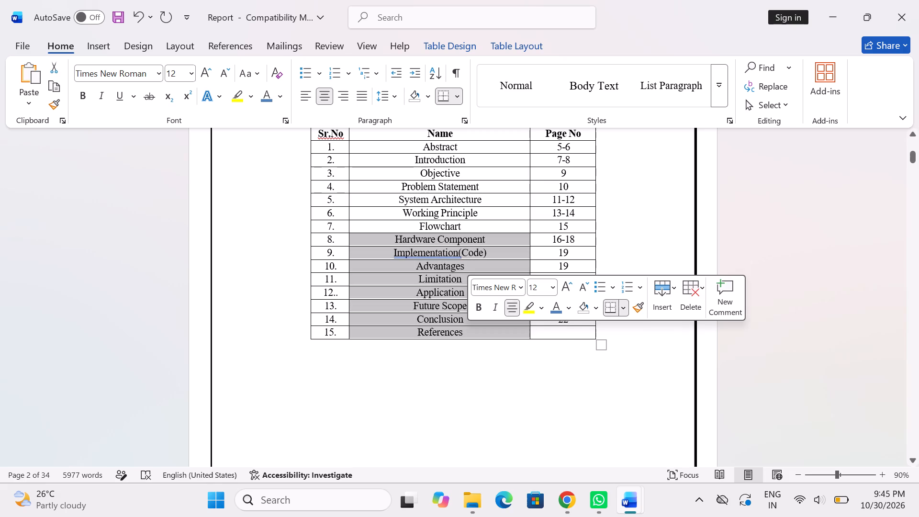
left_click(493, 364)
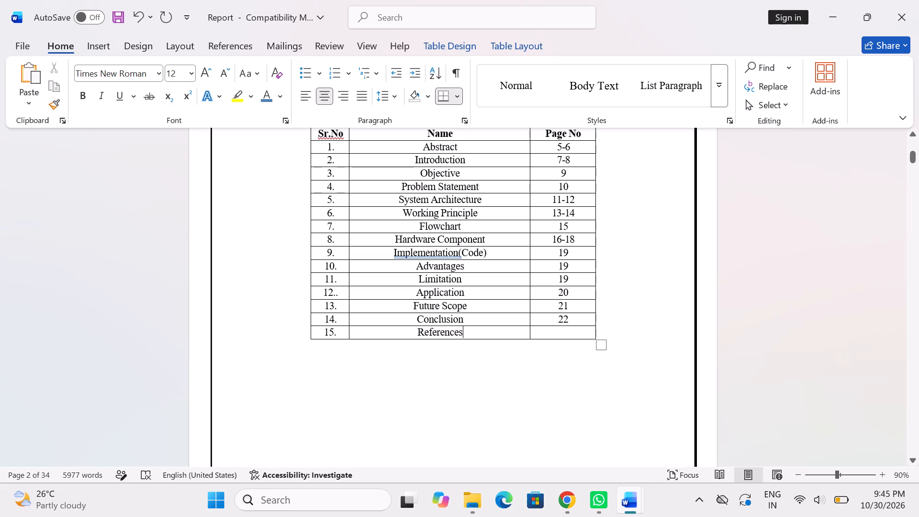
Add a hyphen after 19 in the Page No cell of the Implementation(Code) row in the Index table.
left_click(569, 253)
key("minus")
Look through the report from the Index to the Implementation(CODE) heading to check the page on which that section starts.
scroll(531, 344, "down", 10)
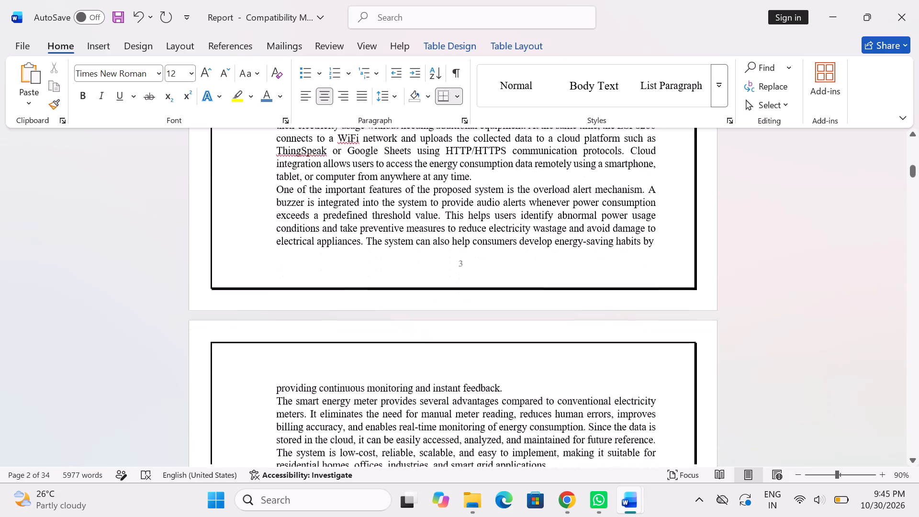
scroll(531, 344, "down", 6)
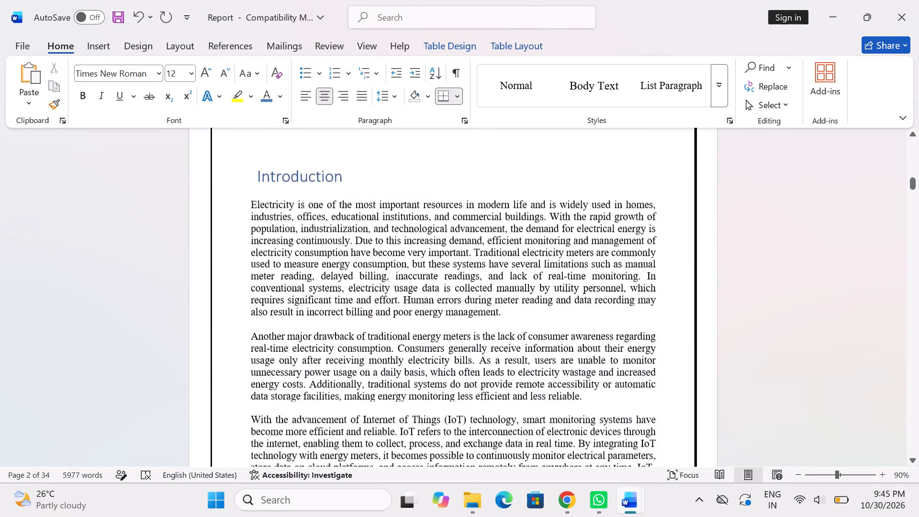
scroll(531, 344, "down", 8)
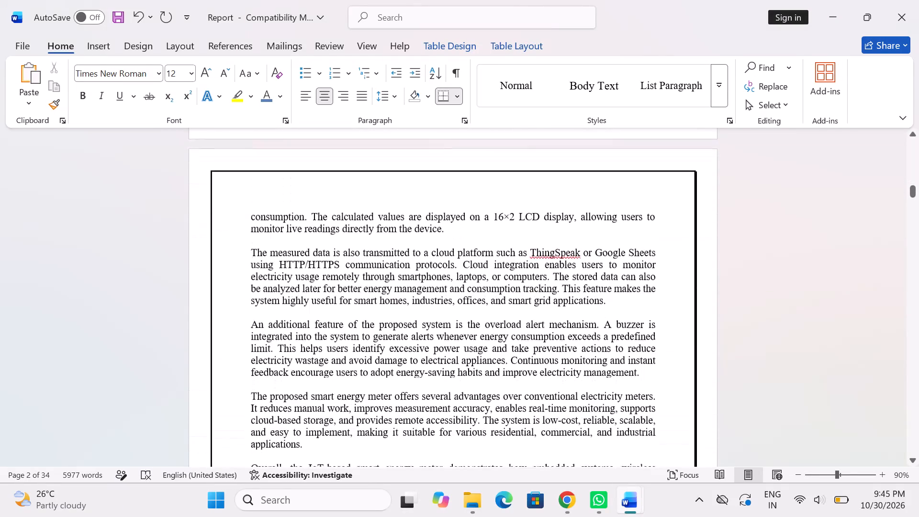
scroll(531, 344, "down", 7)
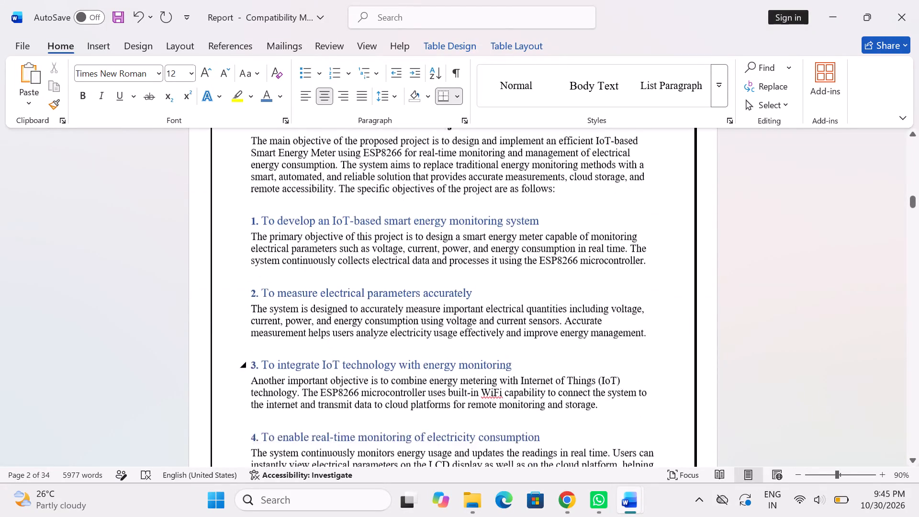
scroll(531, 344, "down", 7)
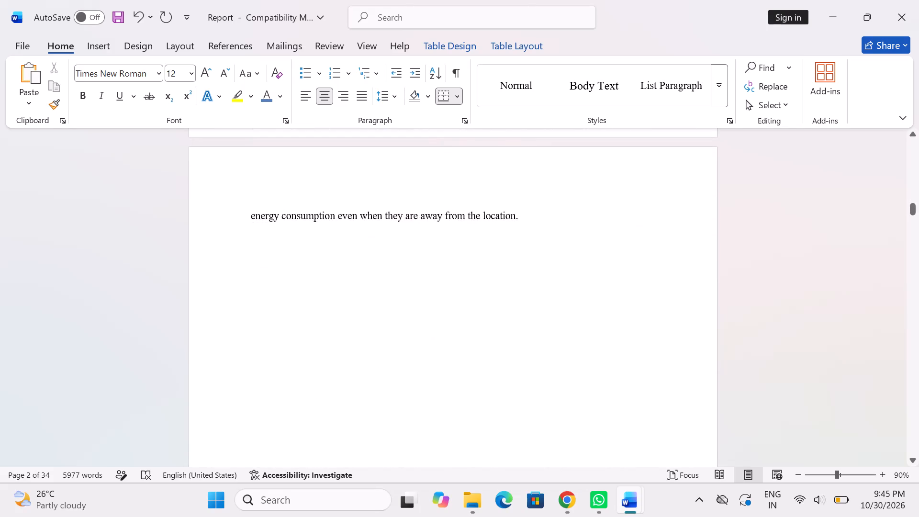
scroll(531, 344, "down", 10)
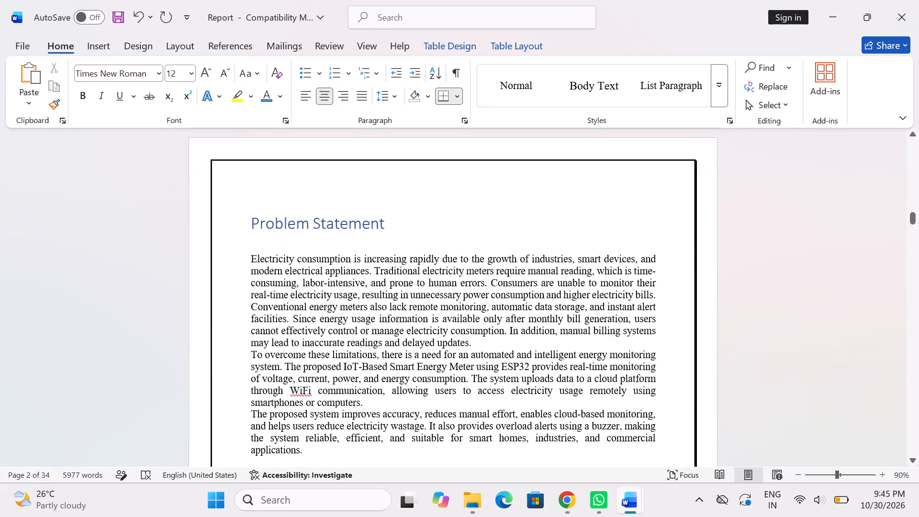
scroll(531, 344, "down", 4)
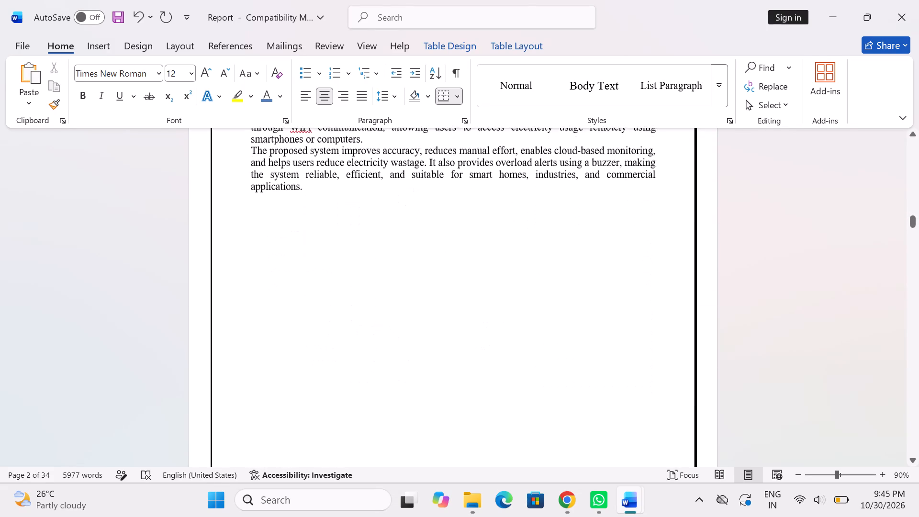
scroll(531, 344, "down", 10)
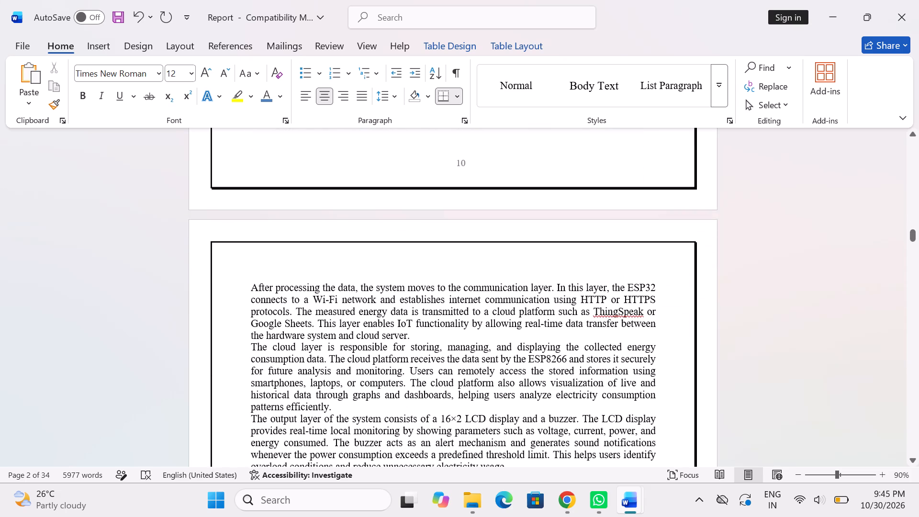
scroll(531, 344, "down", 7)
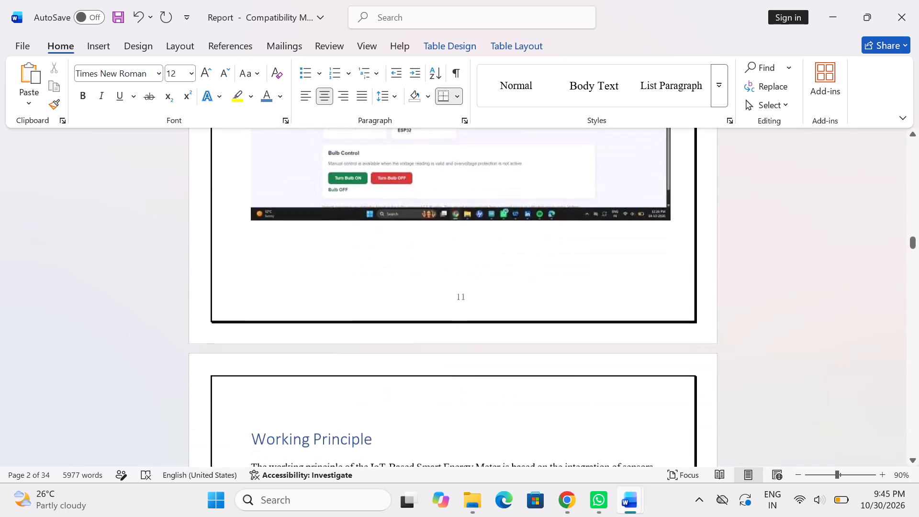
scroll(531, 344, "down", 9)
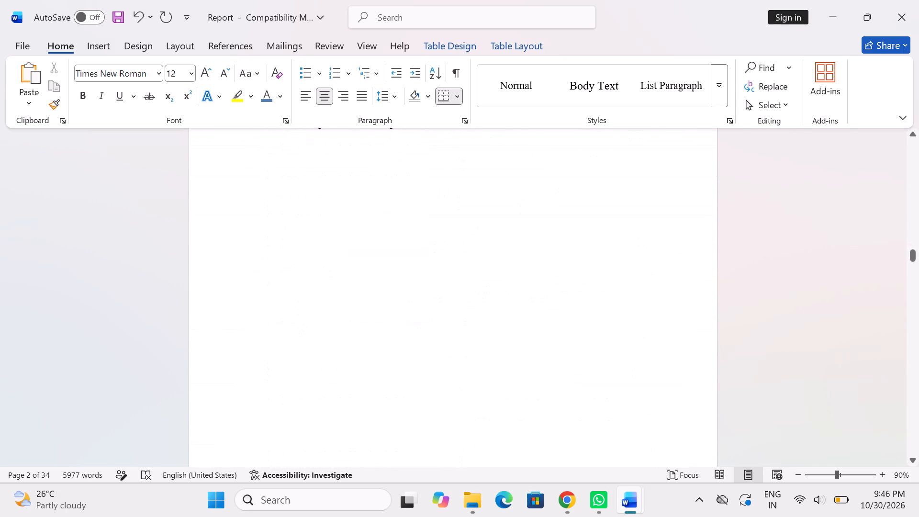
scroll(531, 344, "down", 6)
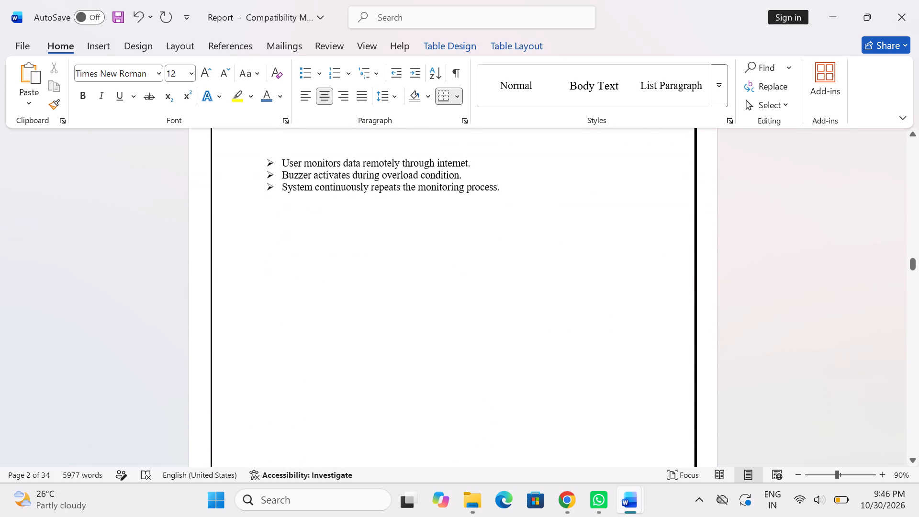
scroll(531, 344, "down", 4)
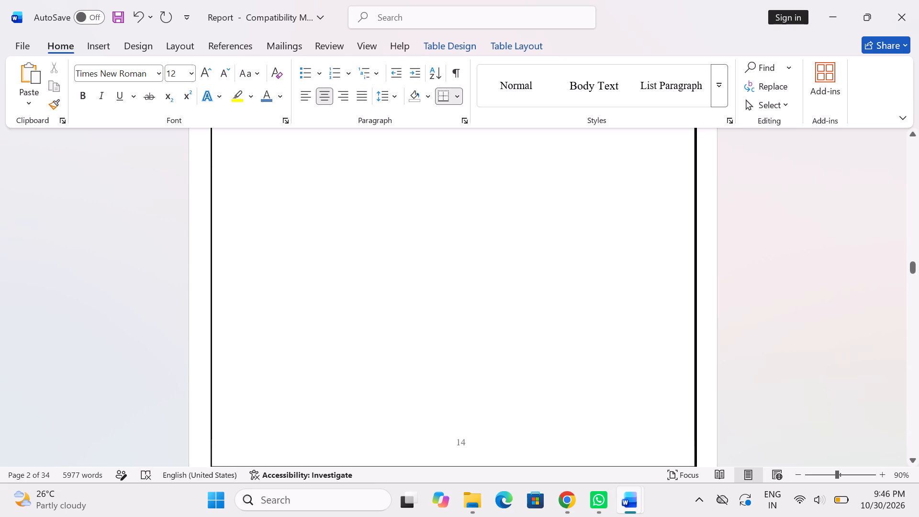
scroll(531, 344, "down", 3)
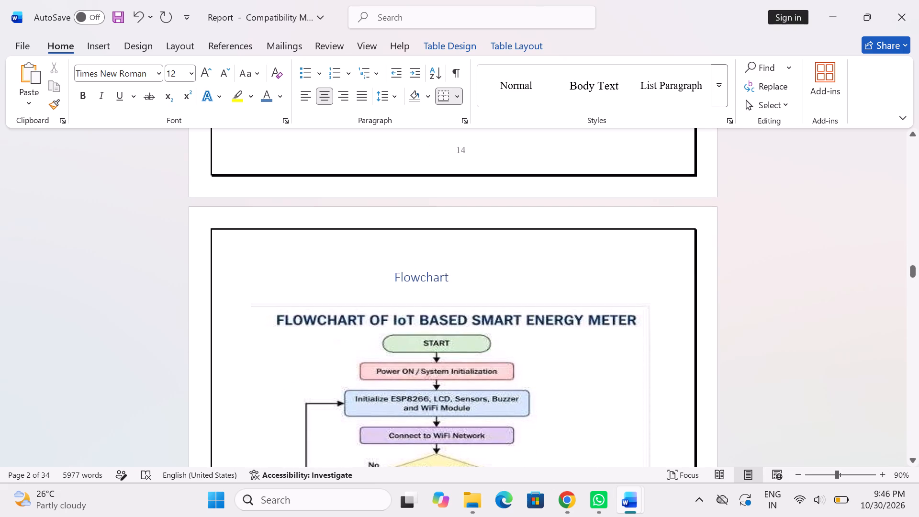
scroll(531, 344, "down", 3)
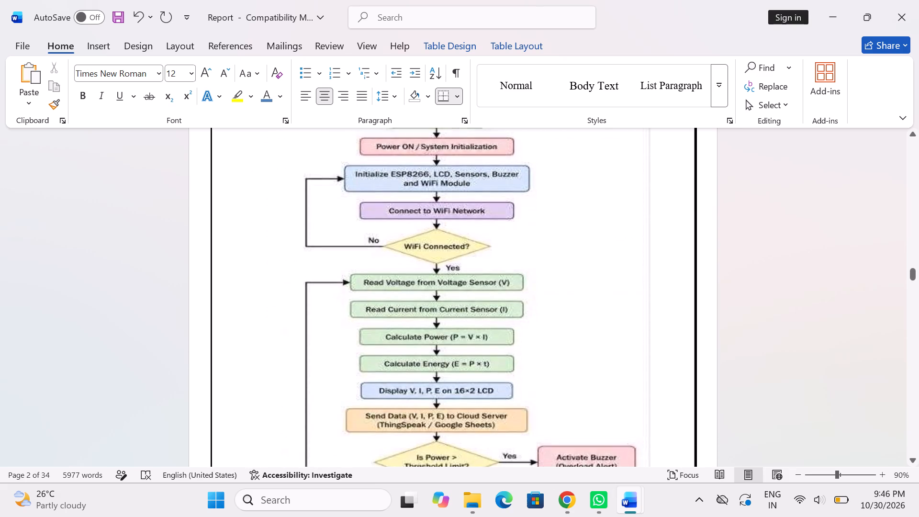
scroll(531, 344, "down", 8)
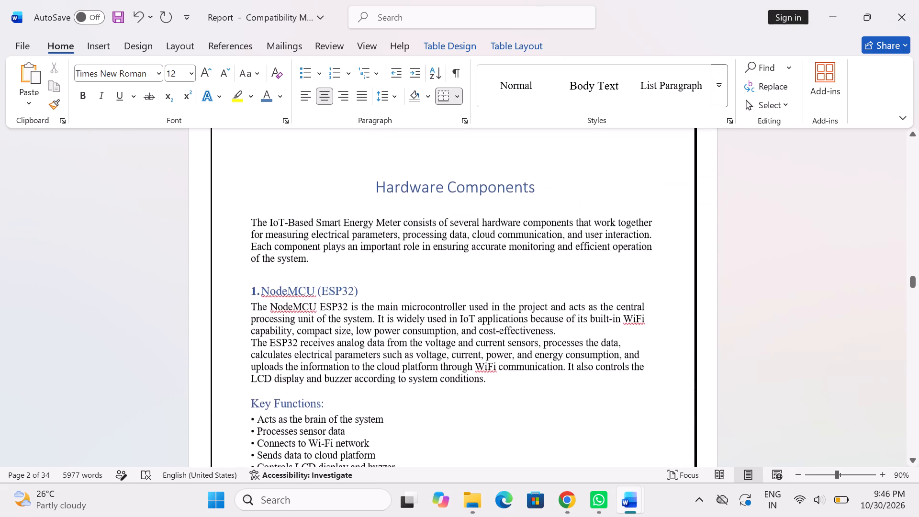
scroll(531, 344, "down", 7)
scroll(531, 344, "up", 1)
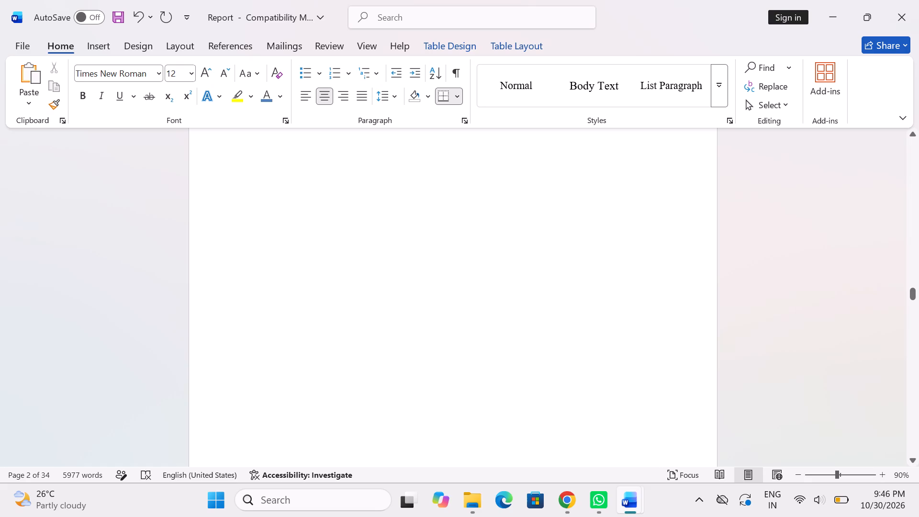
scroll(531, 344, "up", 1)
scroll(531, 344, "down", 2)
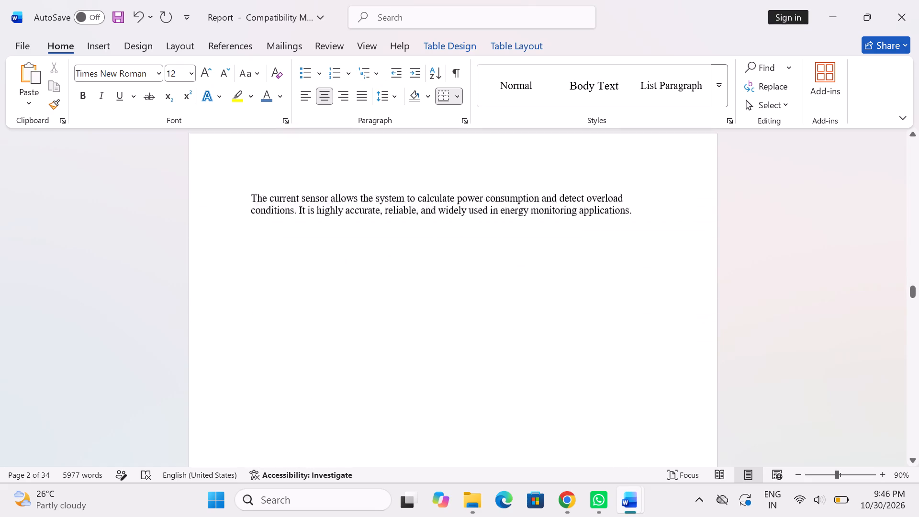
scroll(531, 344, "down", 2)
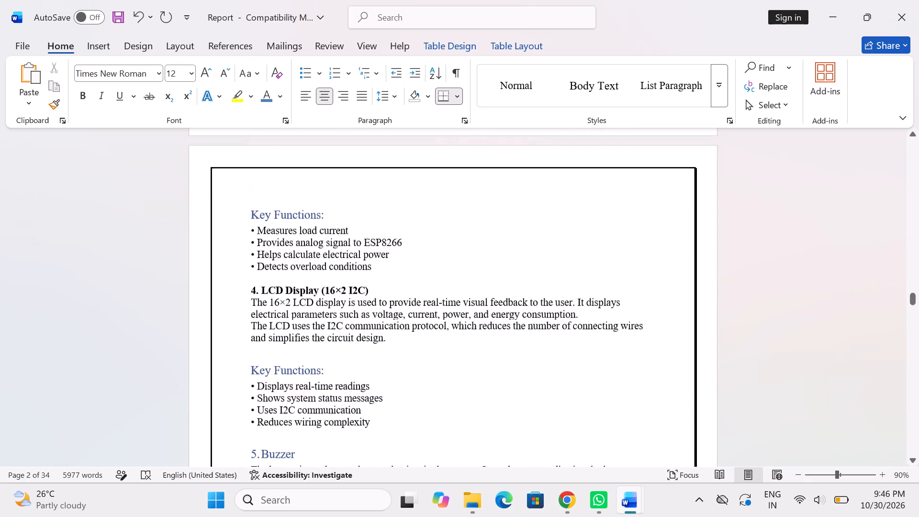
scroll(531, 344, "down", 2)
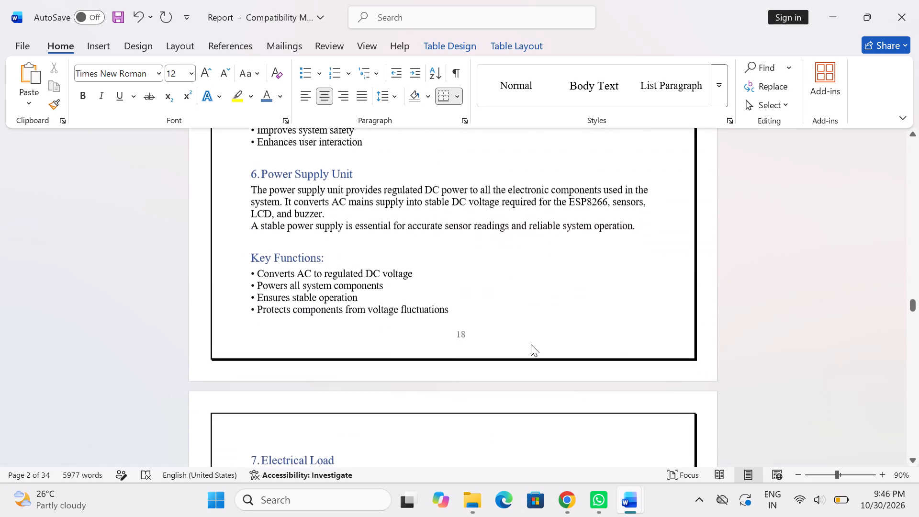
scroll(531, 344, "down", 6)
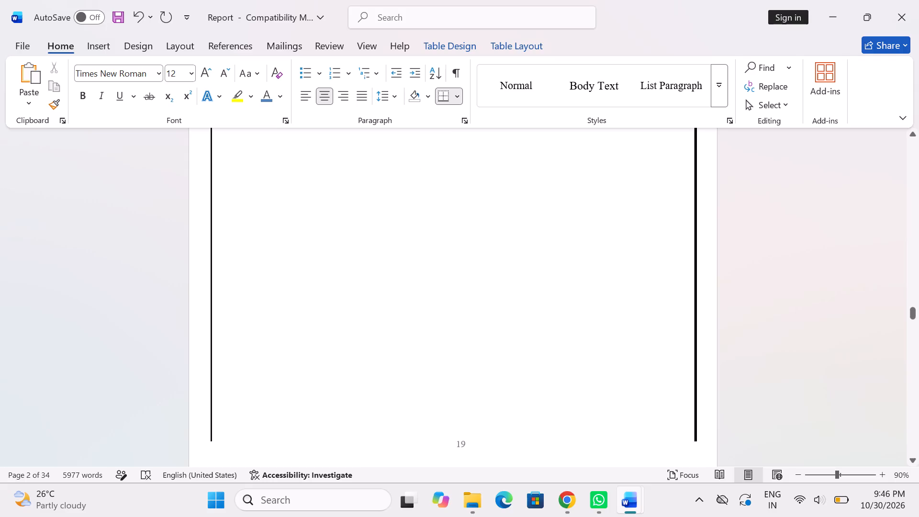
scroll(531, 344, "down", 3)
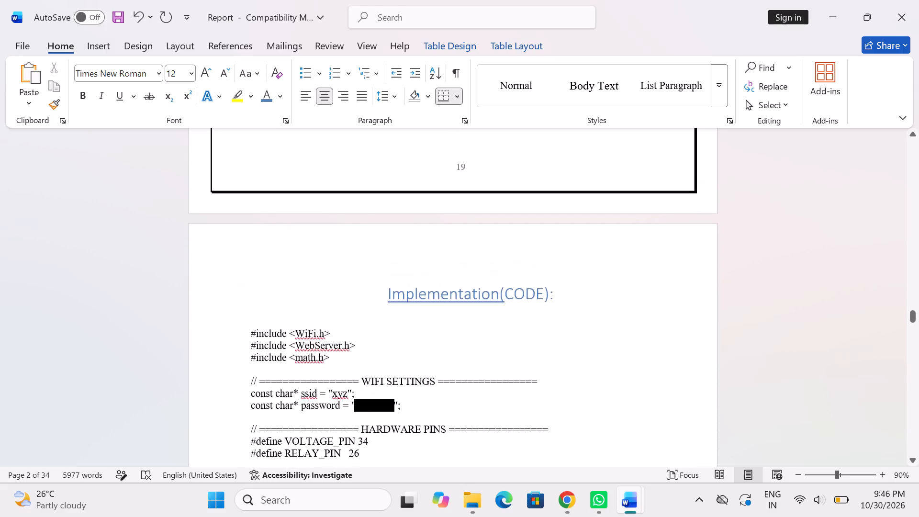
scroll(531, 344, "down", 2)
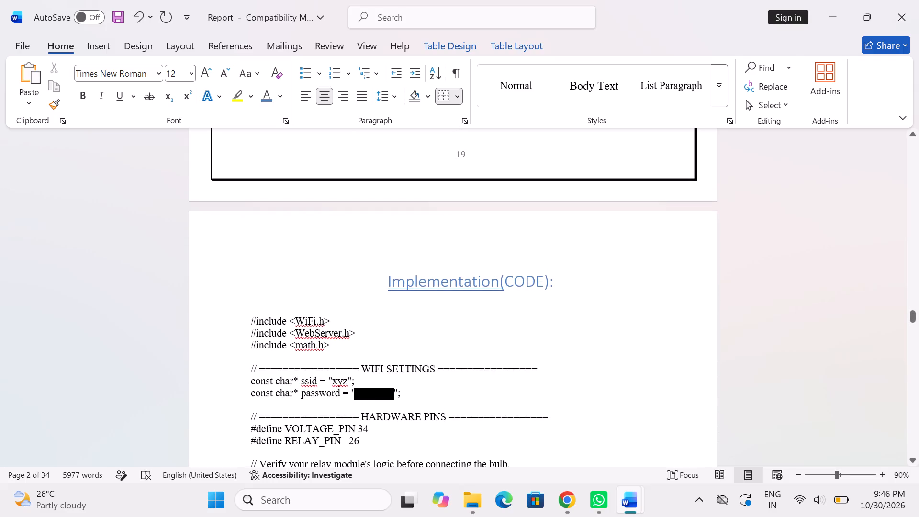
scroll(531, 344, "up", 2)
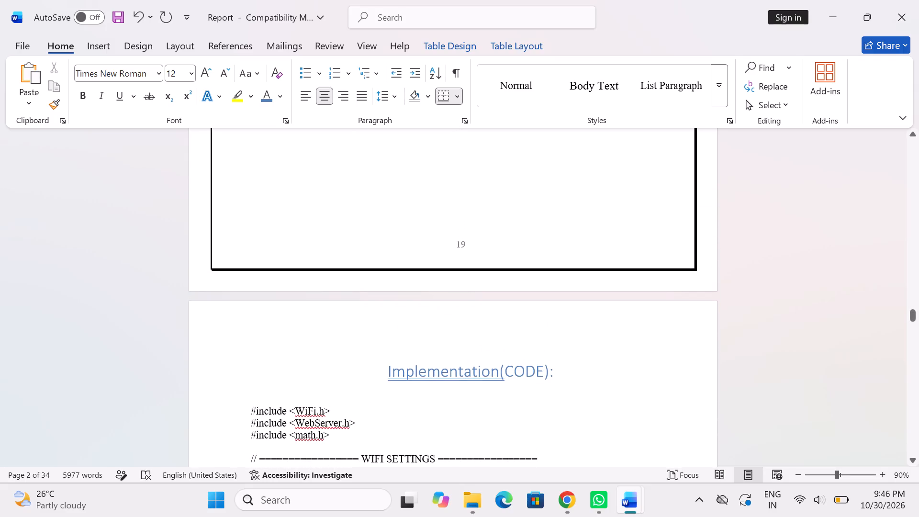
scroll(531, 344, "up", 2)
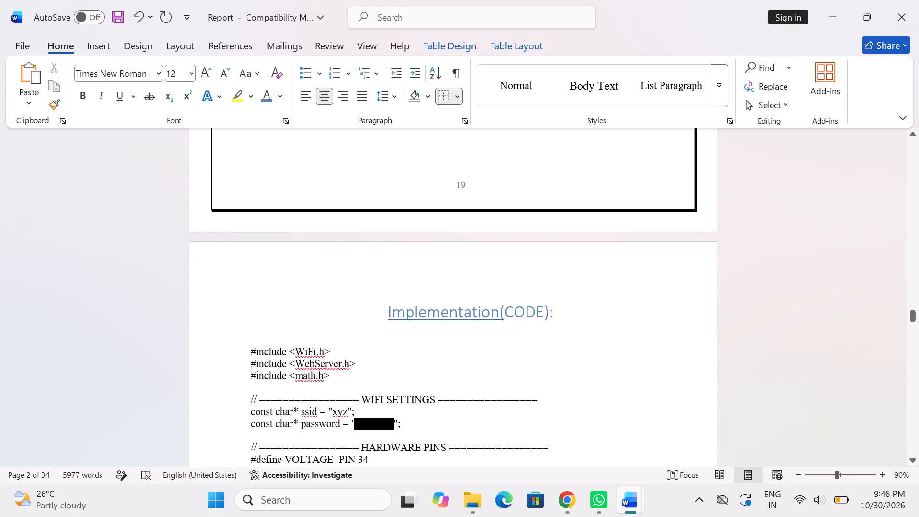
Look through the source code pages of the Implementation(CODE) section to check the page on which it ends.
scroll(531, 344, "down", 8)
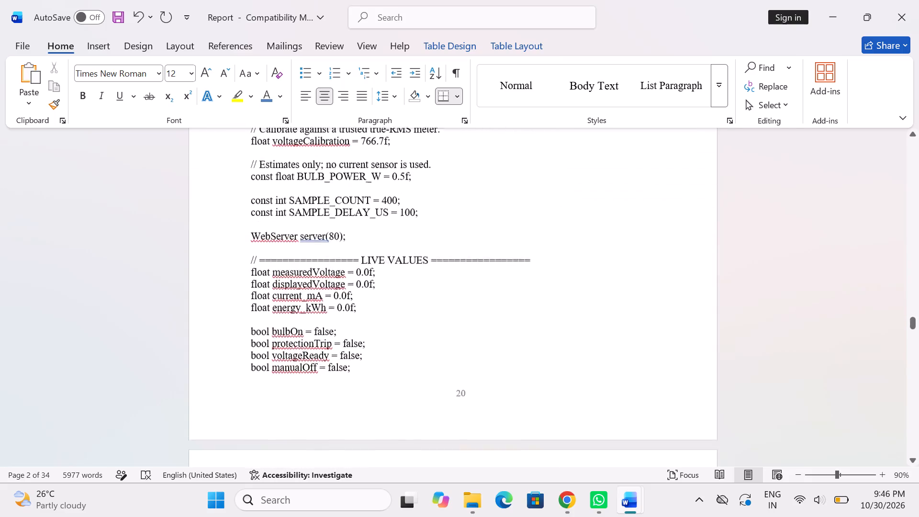
scroll(531, 344, "down", 5)
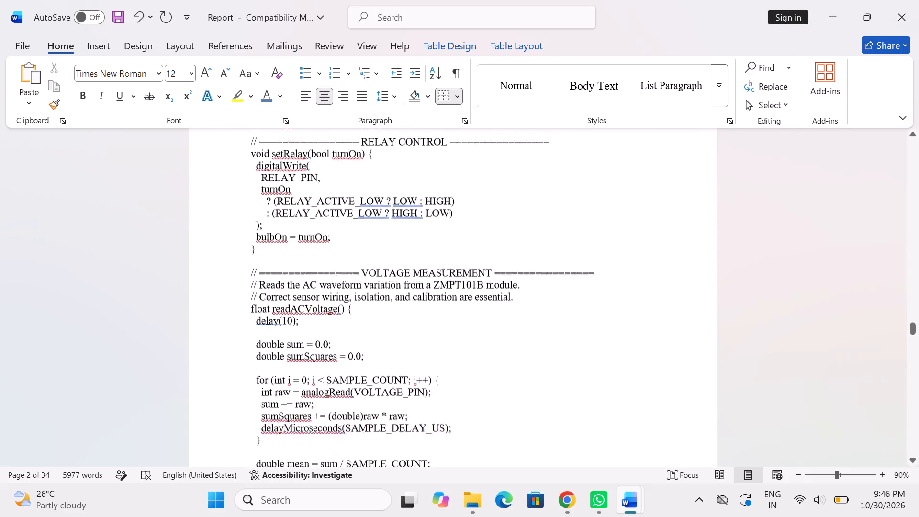
scroll(531, 344, "down", 7)
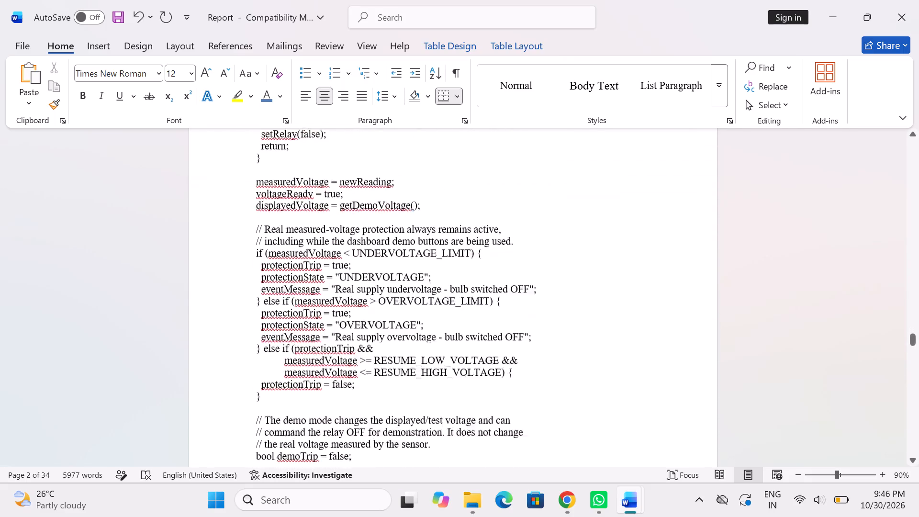
scroll(531, 344, "down", 7)
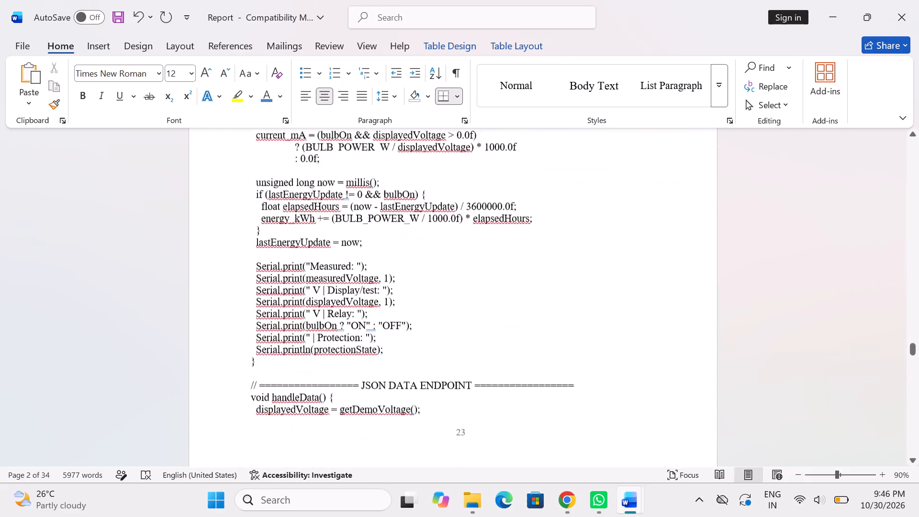
scroll(531, 344, "down", 7)
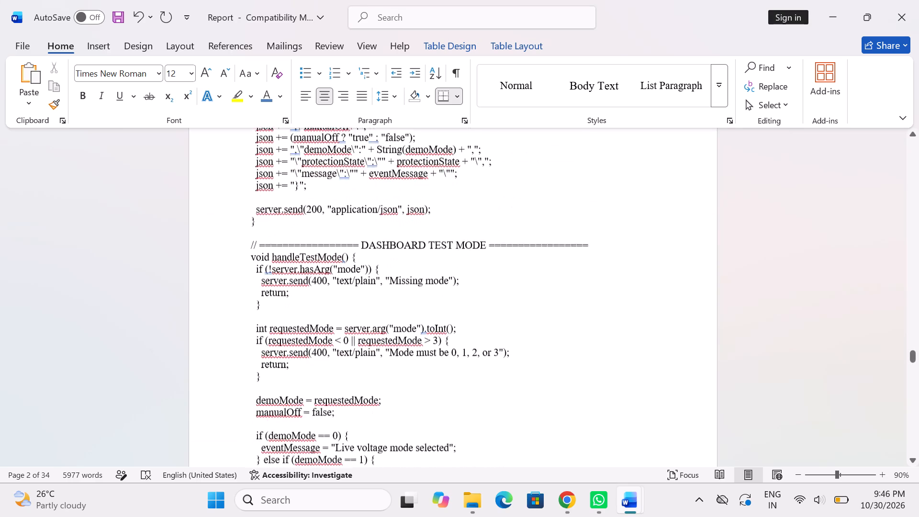
scroll(531, 344, "down", 6)
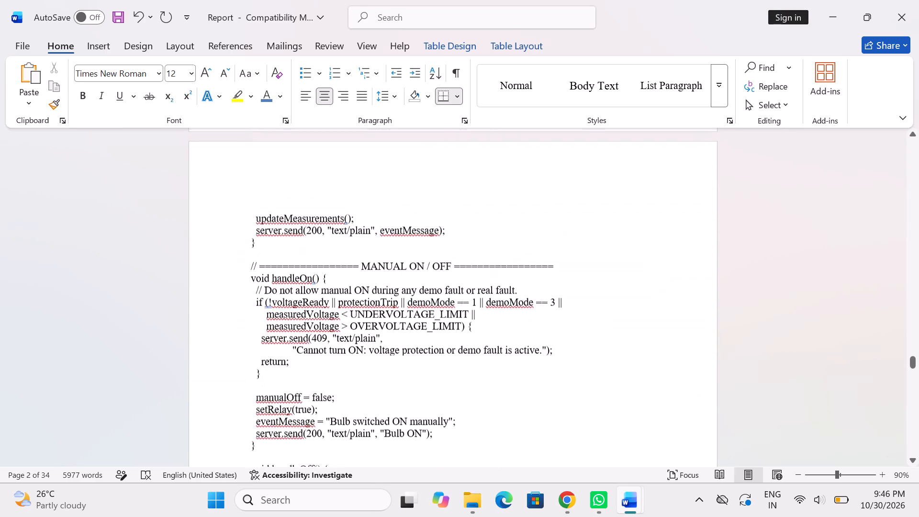
scroll(531, 344, "down", 8)
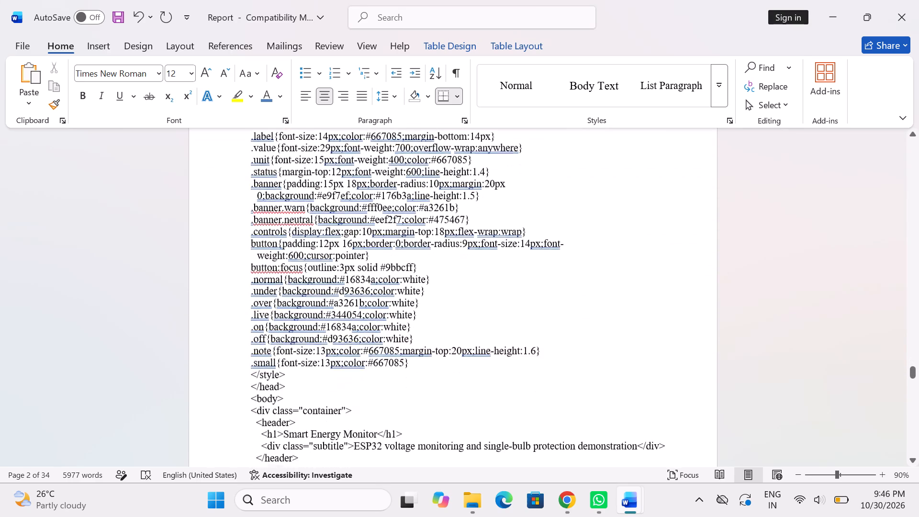
scroll(531, 344, "down", 5)
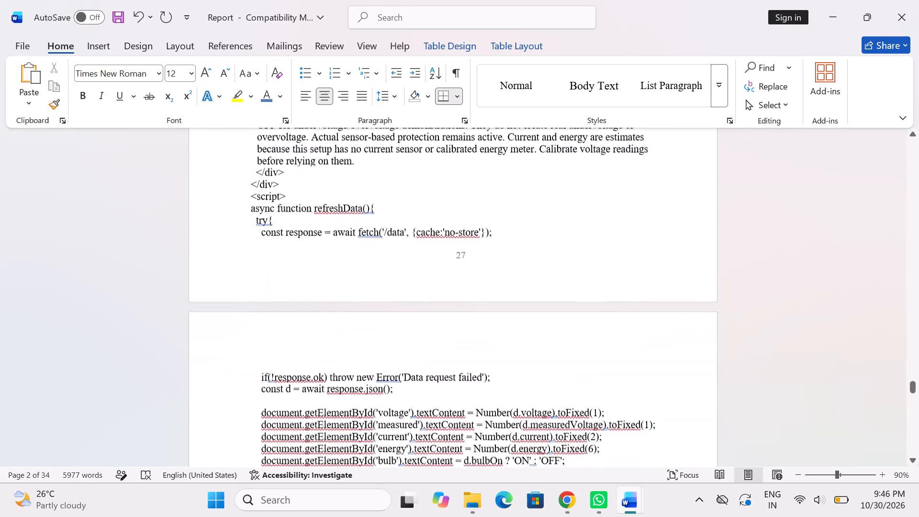
scroll(531, 344, "down", 6)
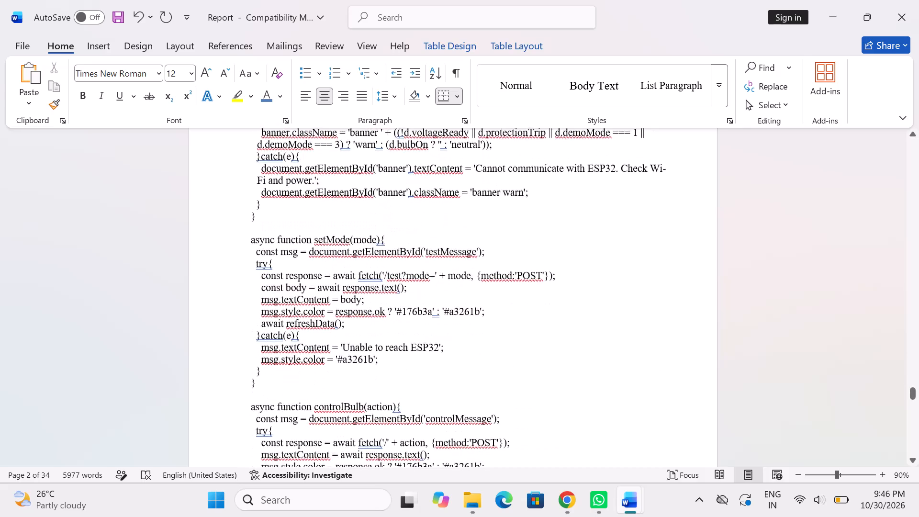
scroll(531, 344, "down", 8)
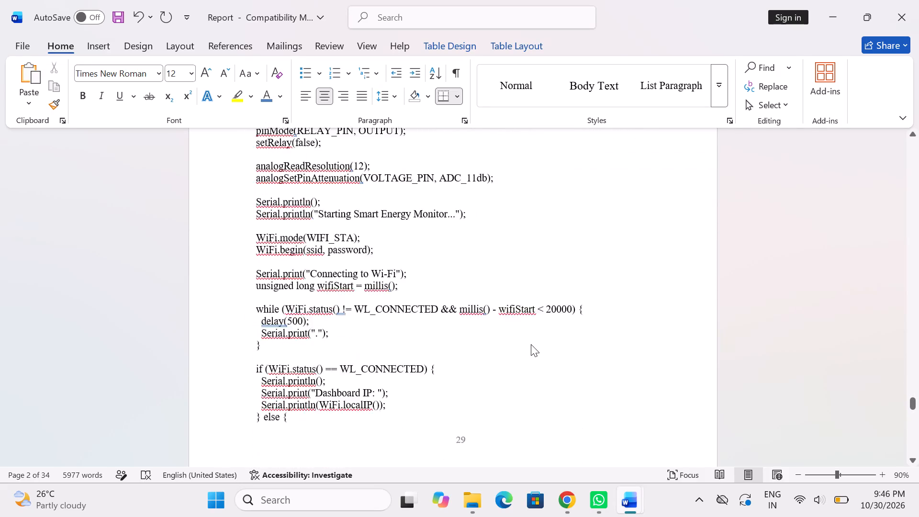
scroll(531, 344, "down", 9)
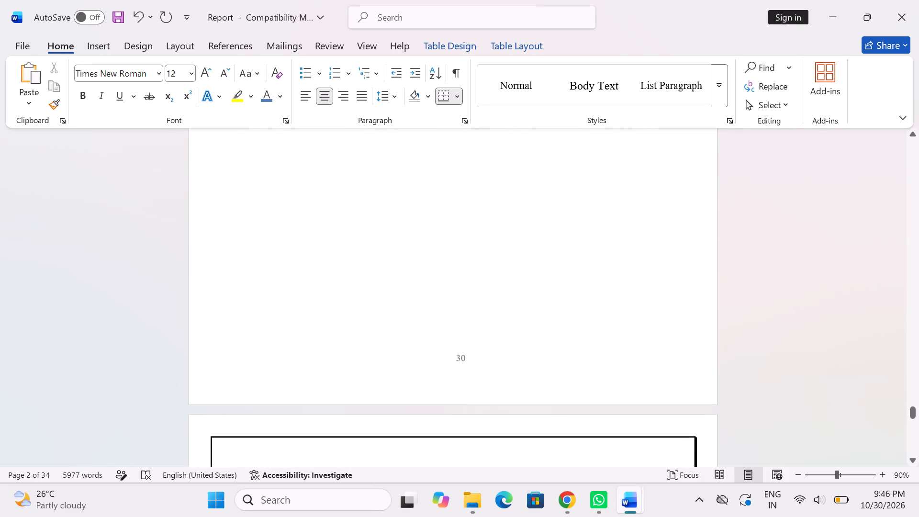
Complete the page range in the Implementation(Code) row of the Index table by adding 30 after the hyphen, making it 19-30.
scroll(531, 344, "up", 1)
scroll(531, 344, "up", 20)
scroll(531, 344, "up", 13)
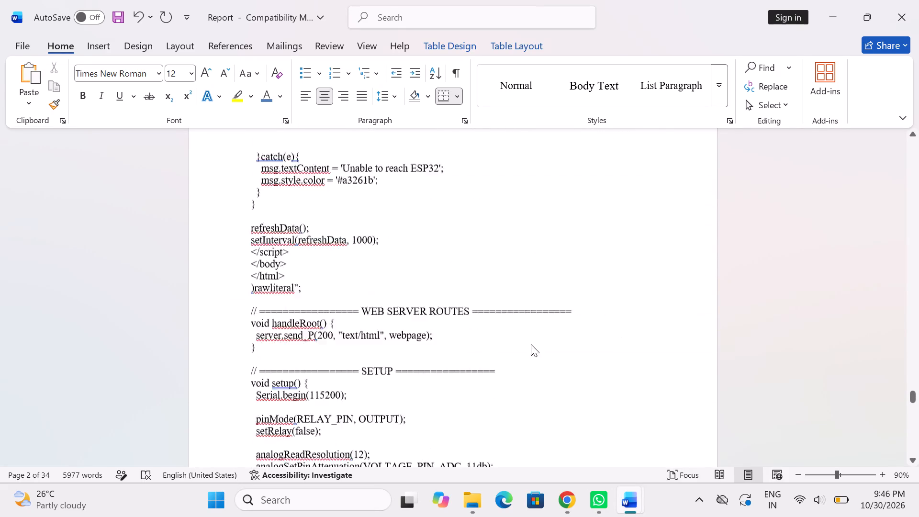
scroll(531, 344, "up", 20)
scroll(531, 344, "up", 20)
scroll(531, 344, "up", 20)
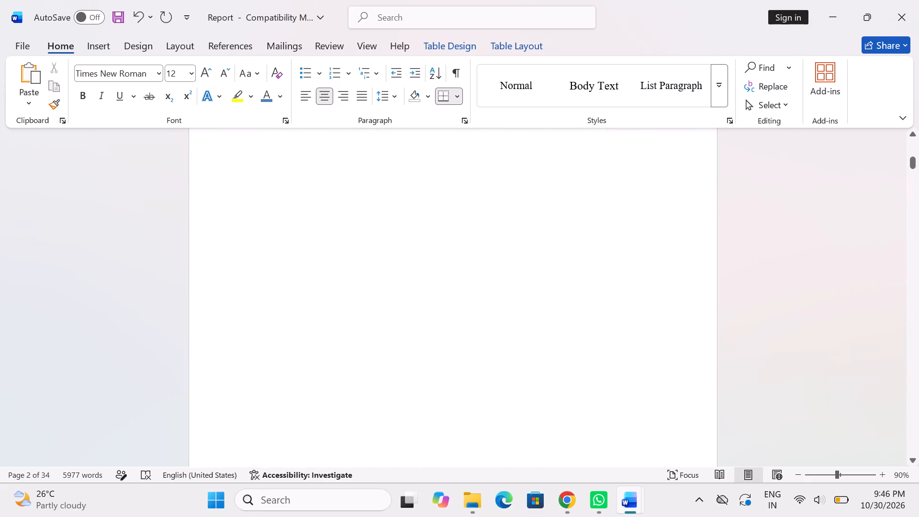
scroll(531, 344, "up", 20)
scroll(531, 344, "up", 18)
scroll(531, 344, "down", 3)
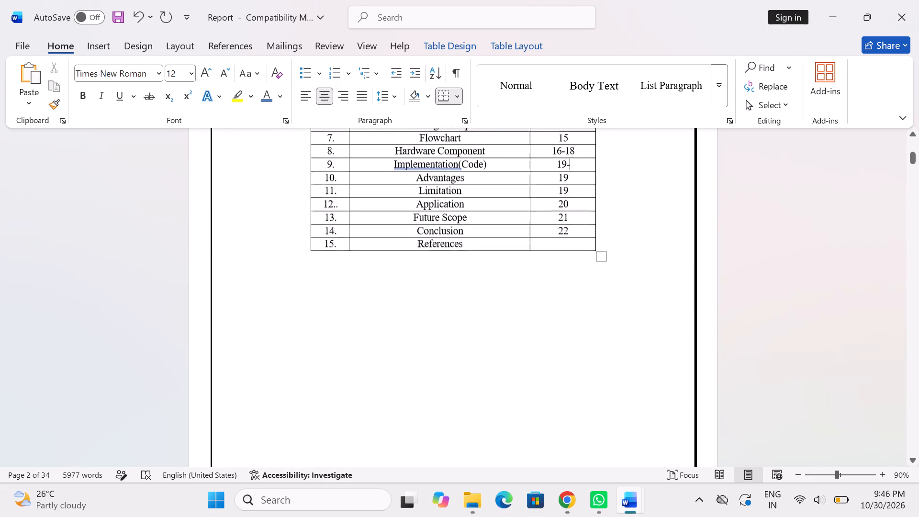
scroll(531, 344, "down", 2)
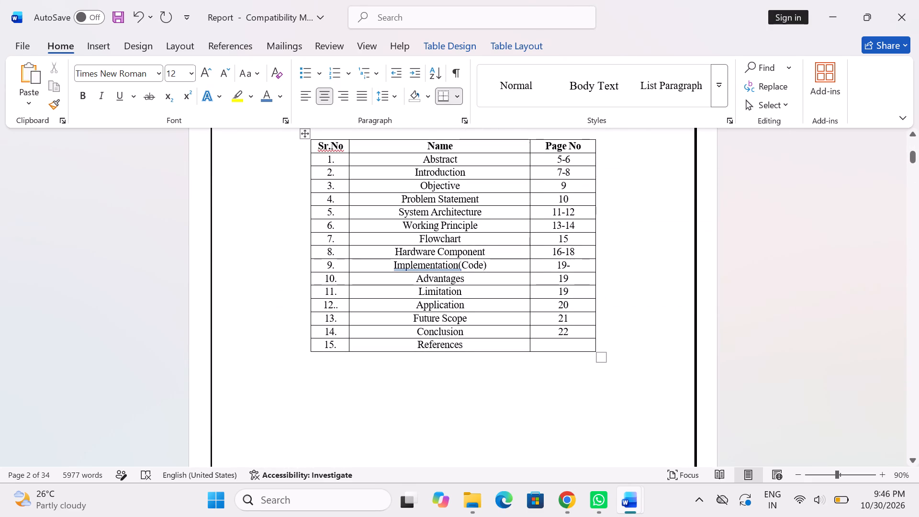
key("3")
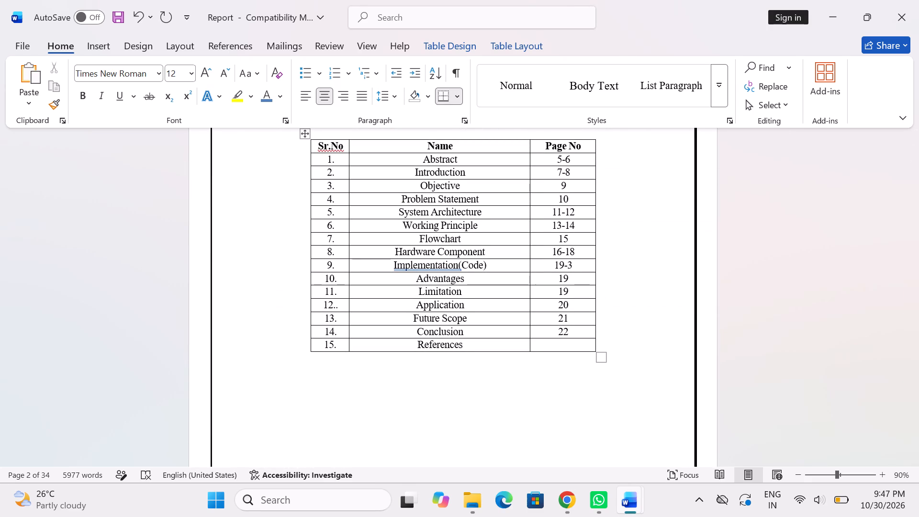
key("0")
Set the Index page numbers for Advantages to 31, Limitation to 32 and Application to 33.
left_click(577, 280)
key("BackSpace")
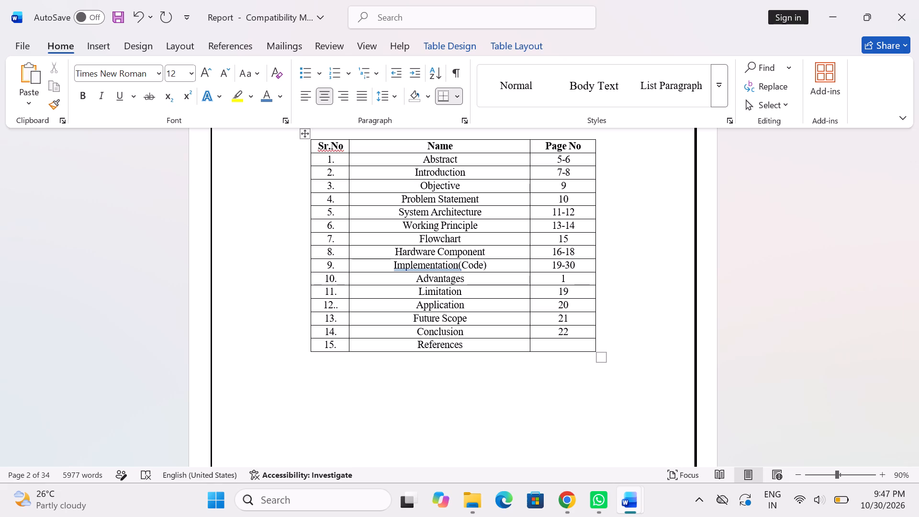
key("BackSpace")
type("31")
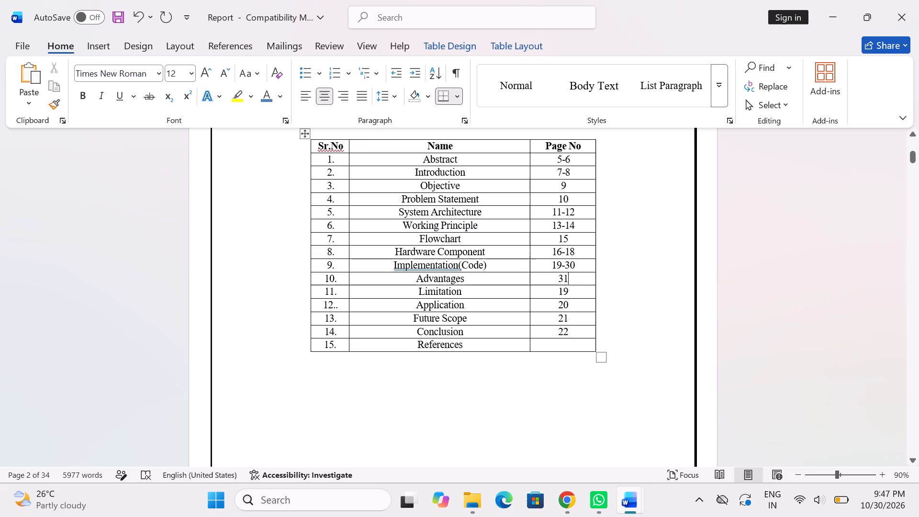
left_click(580, 296)
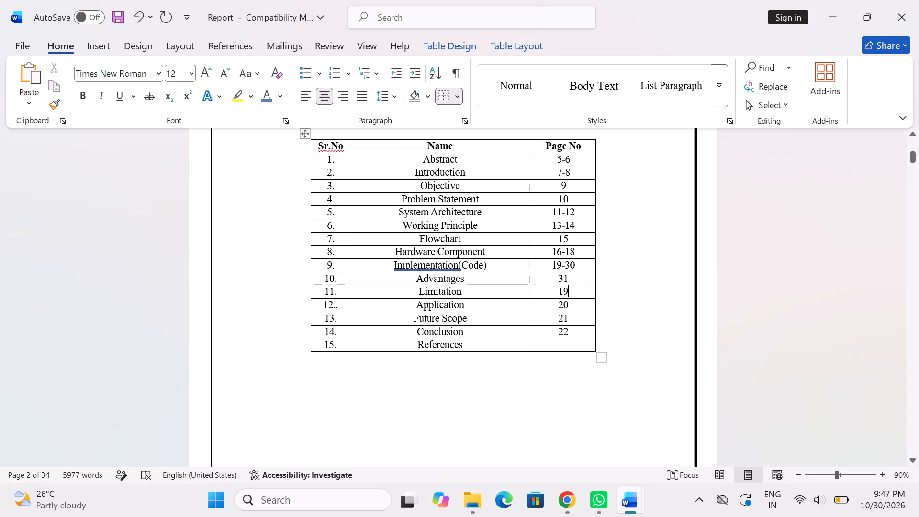
key("BackSpace")
key("BackSpace")
type("32")
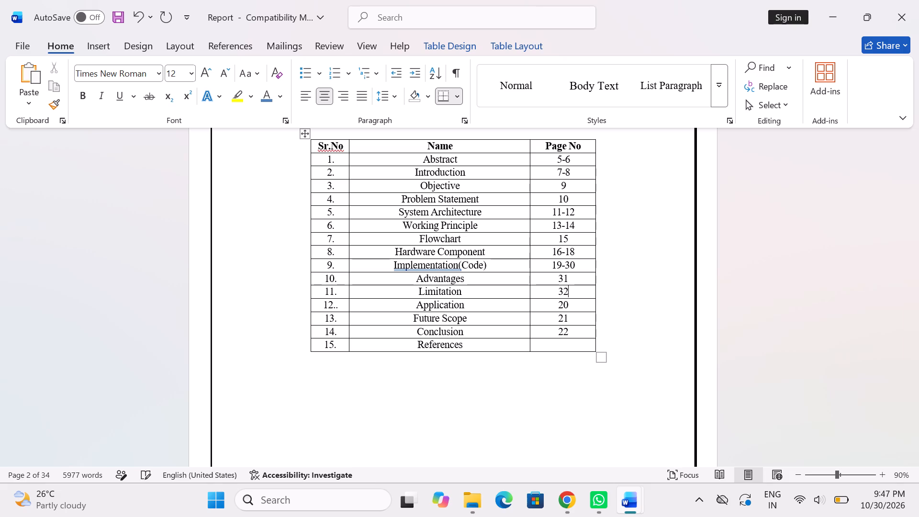
left_click(596, 308)
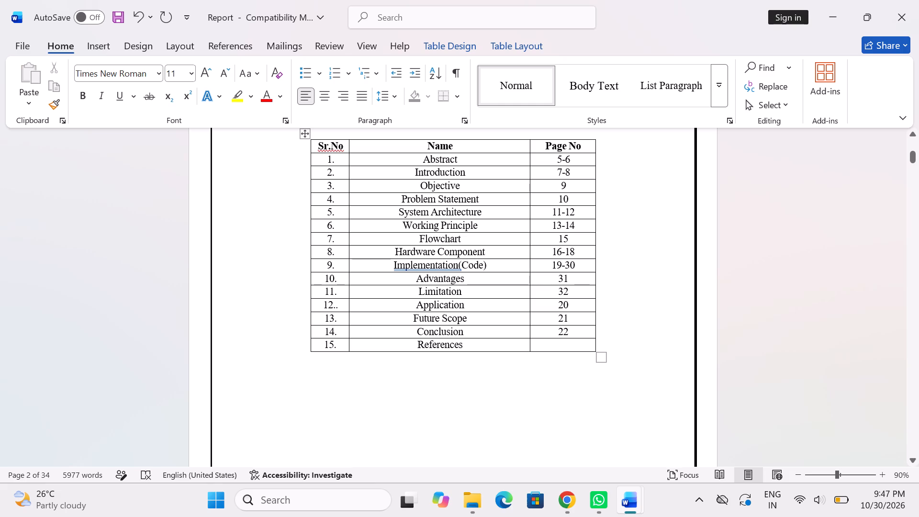
left_click(577, 306)
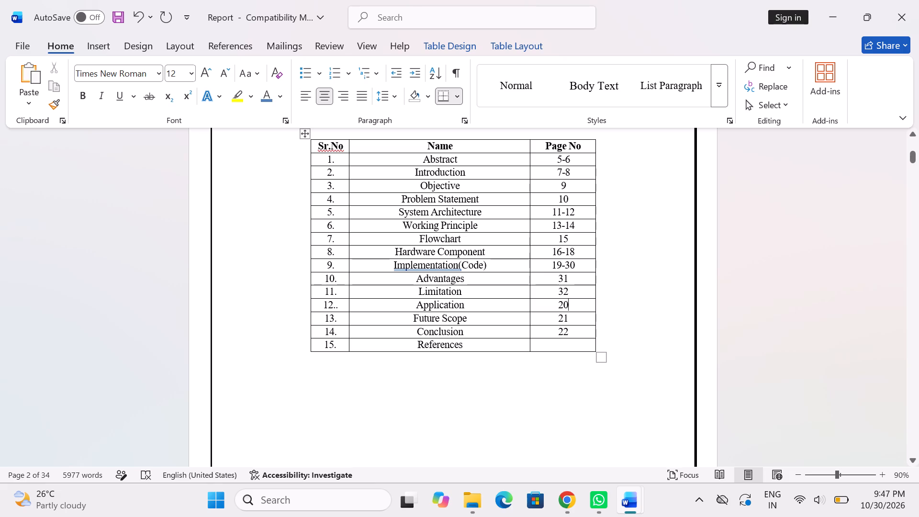
key("BackSpace")
key("BackSpace")
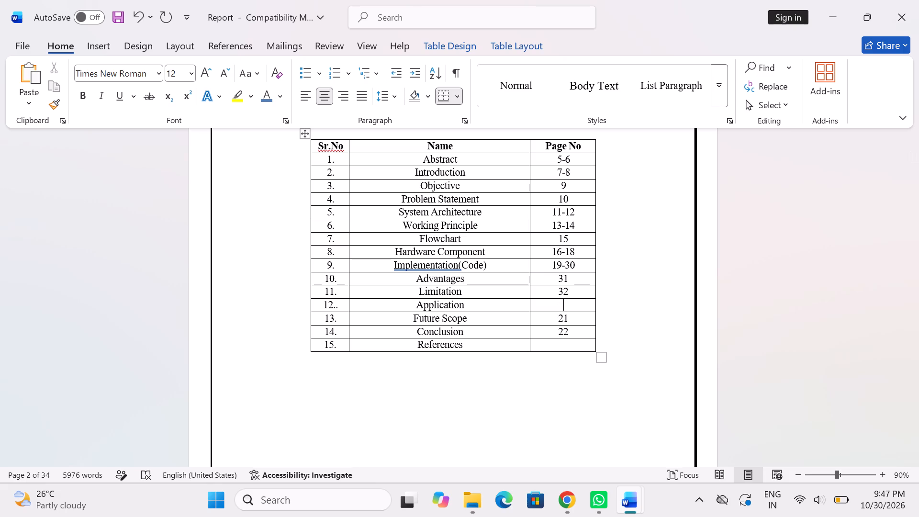
type("33")
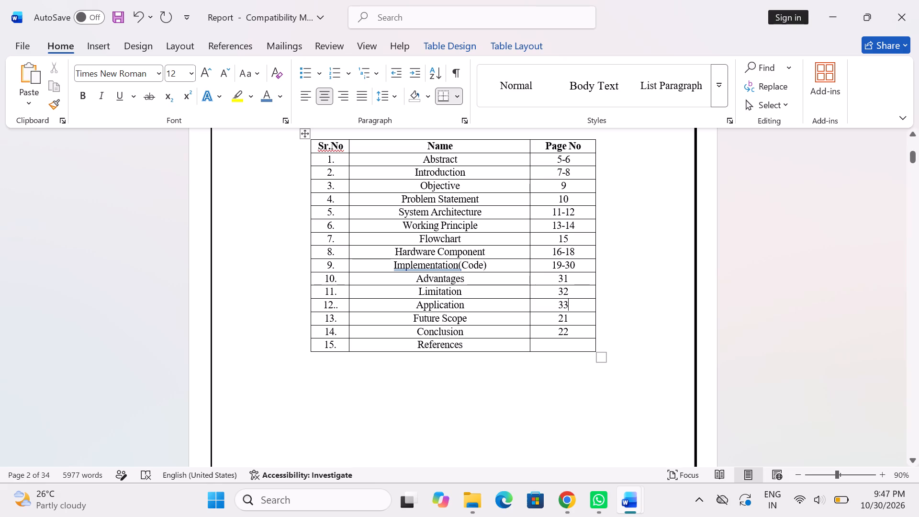
Set the Index page numbers for Future Scope to 34, Conclusion to 35 and References to 36.
left_click(576, 320)
key("Delete")
key("BackSpace")
key("BackSpace")
type("34")
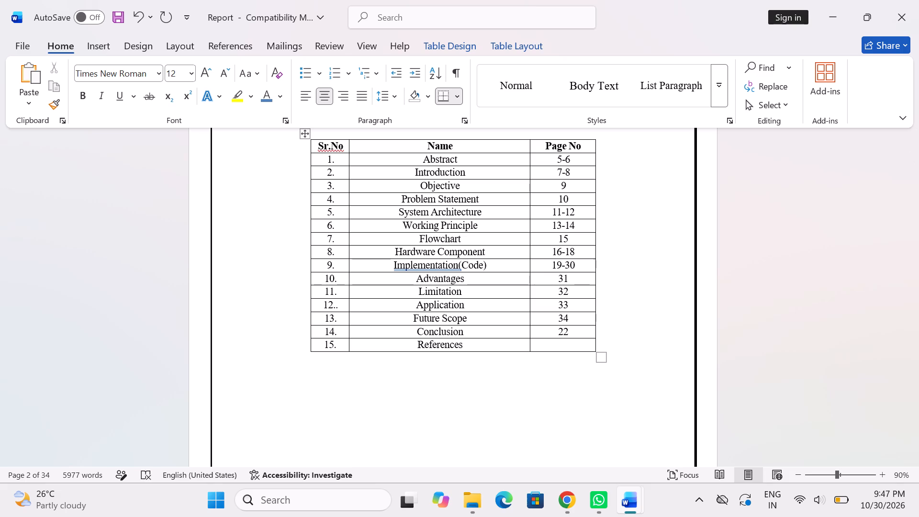
key("Down")
key("BackSpace")
key("BackSpace")
type("35")
left_click(559, 339)
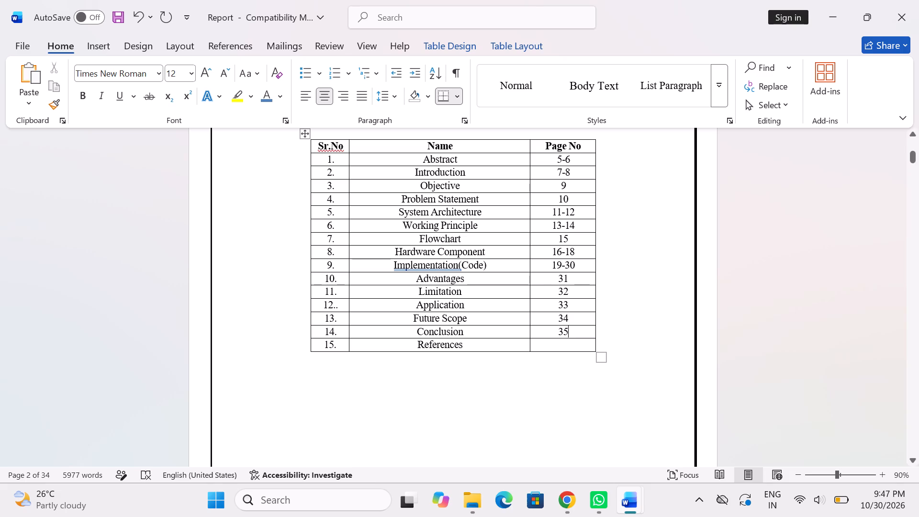
left_click(561, 345)
type("36")
Check the page footers of the report's closing sections, from Advantages to References, against the page numbers in the Index table.
scroll(462, 382, "down", 10)
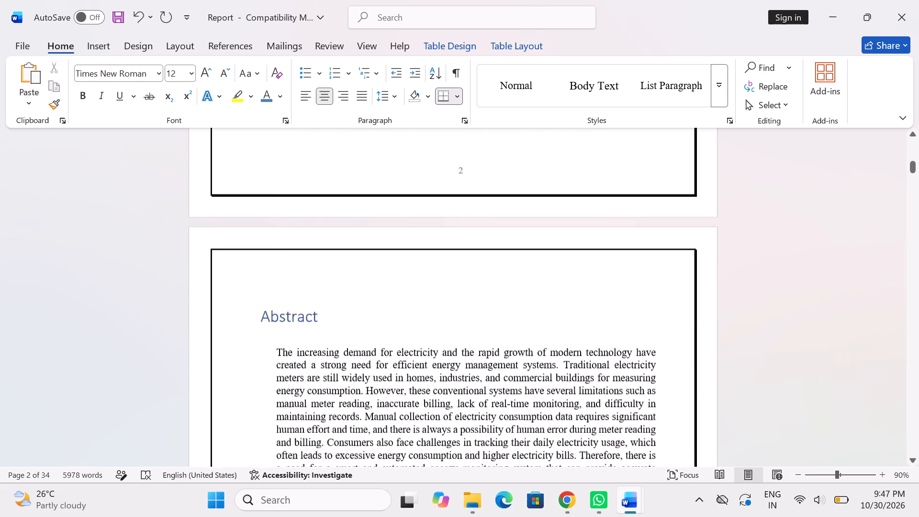
scroll(462, 382, "down", 15)
scroll(462, 382, "down", 6)
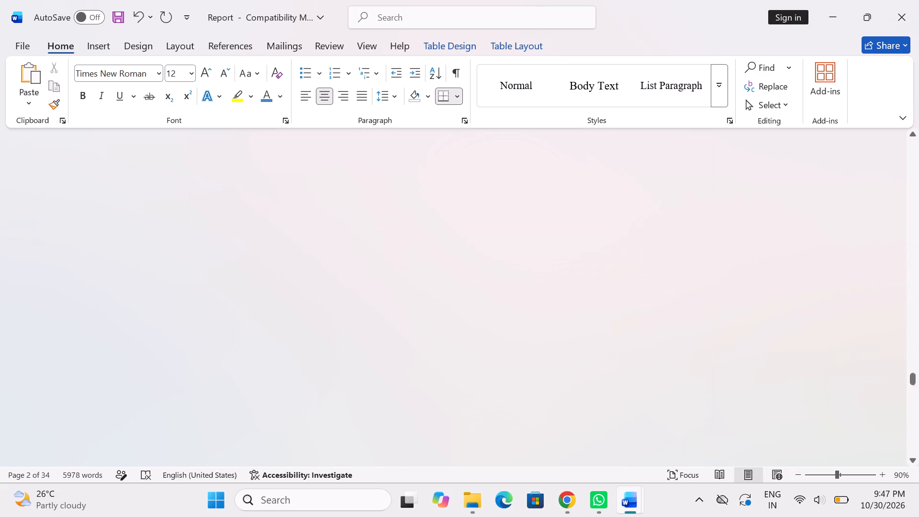
scroll(462, 382, "down", 7)
scroll(462, 382, "up", 3)
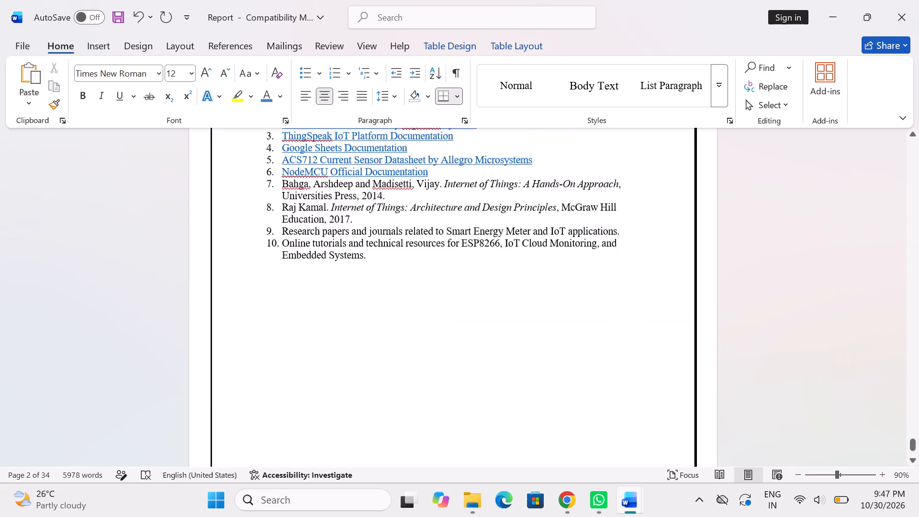
scroll(462, 382, "up", 6)
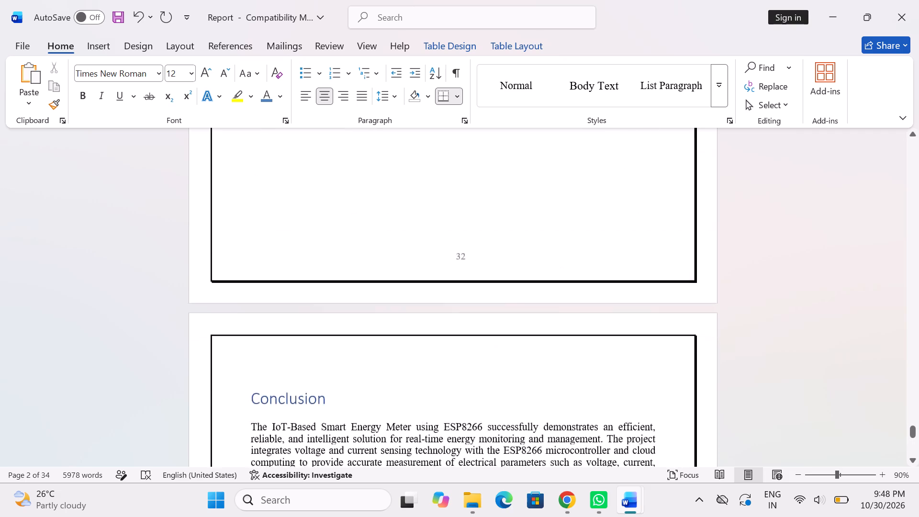
scroll(462, 382, "up", 3)
scroll(462, 382, "down", 3)
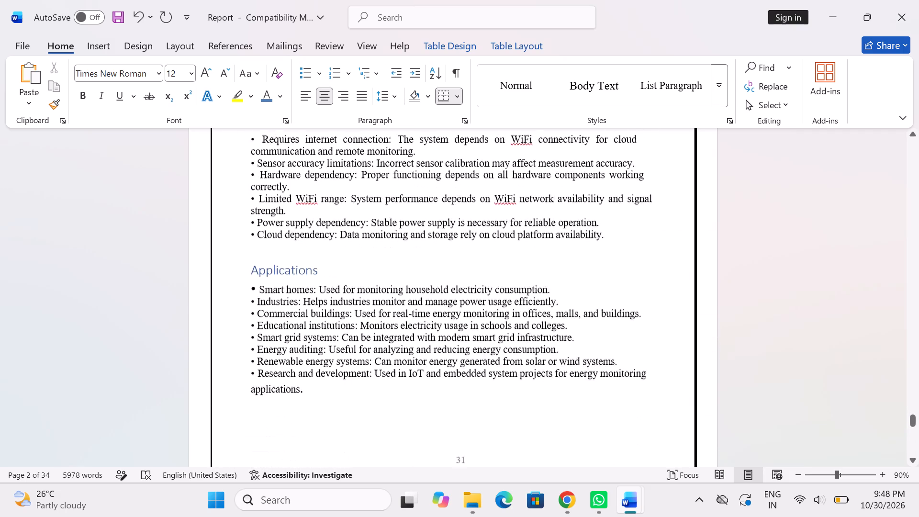
scroll(462, 382, "down", 2)
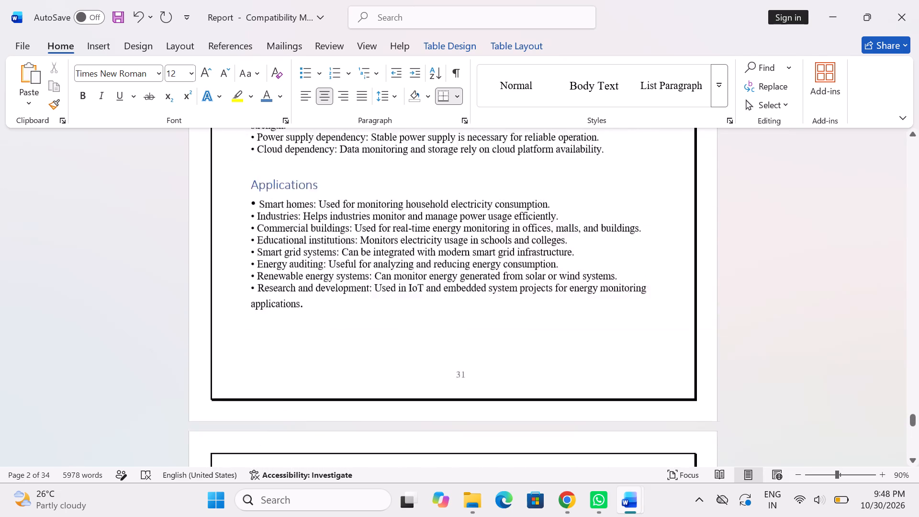
scroll(462, 382, "up", 4)
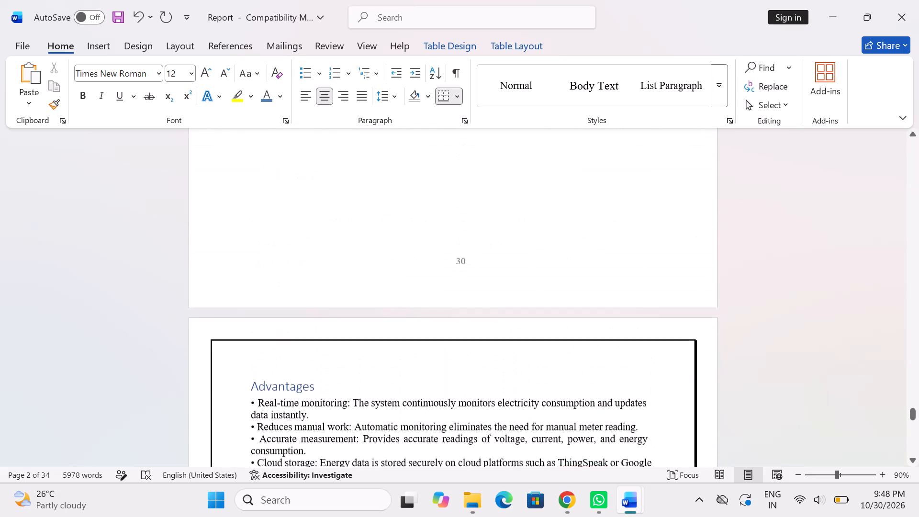
scroll(462, 382, "up", 13)
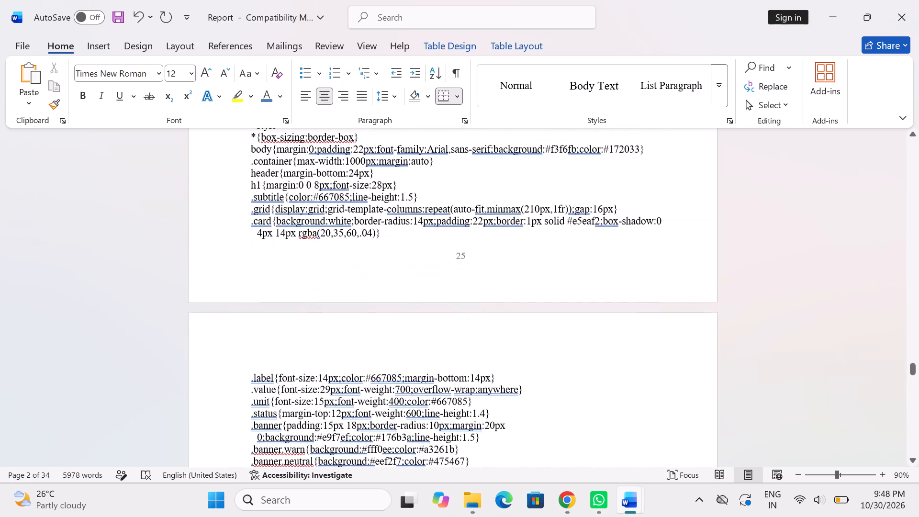
scroll(462, 382, "up", 17)
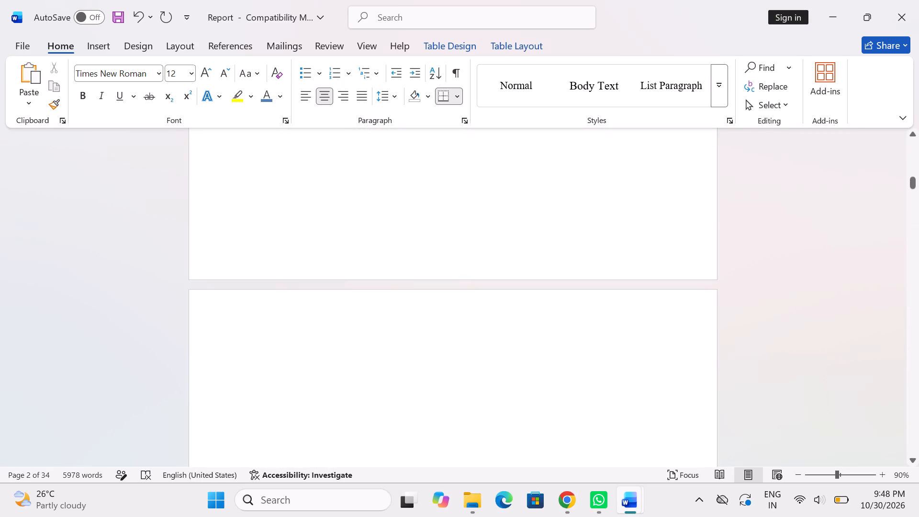
scroll(462, 382, "down", 5)
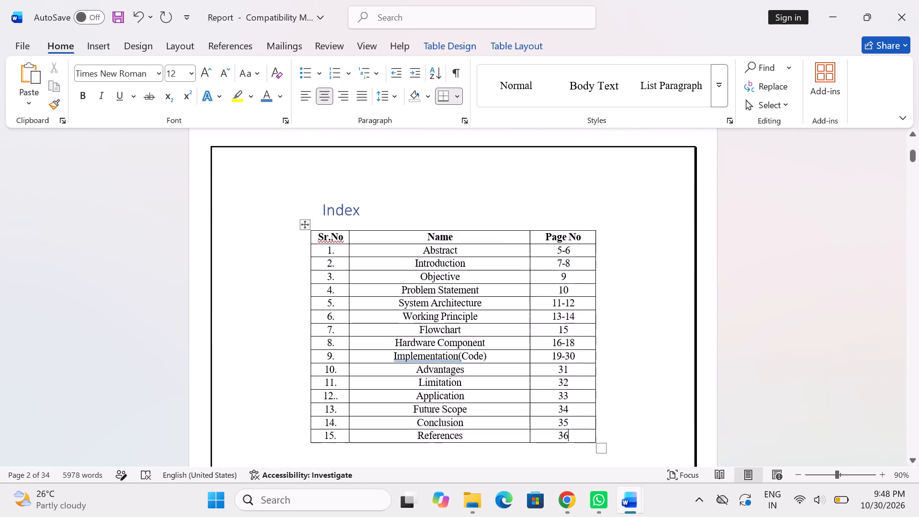
scroll(462, 382, "down", 1)
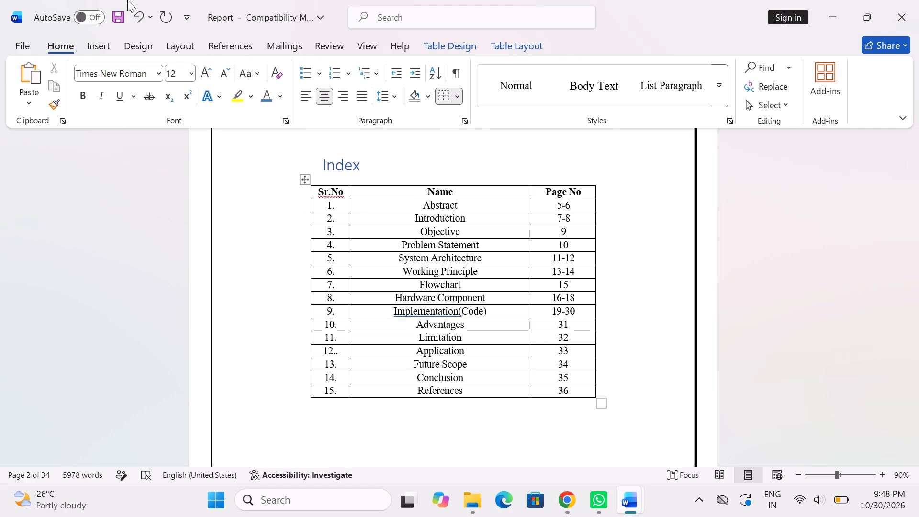
Undo the recent Index page number entries from References back through the end of the Implementation(Code) page range.
left_click(135, 10)
left_click(135, 10)
double_click(135, 10)
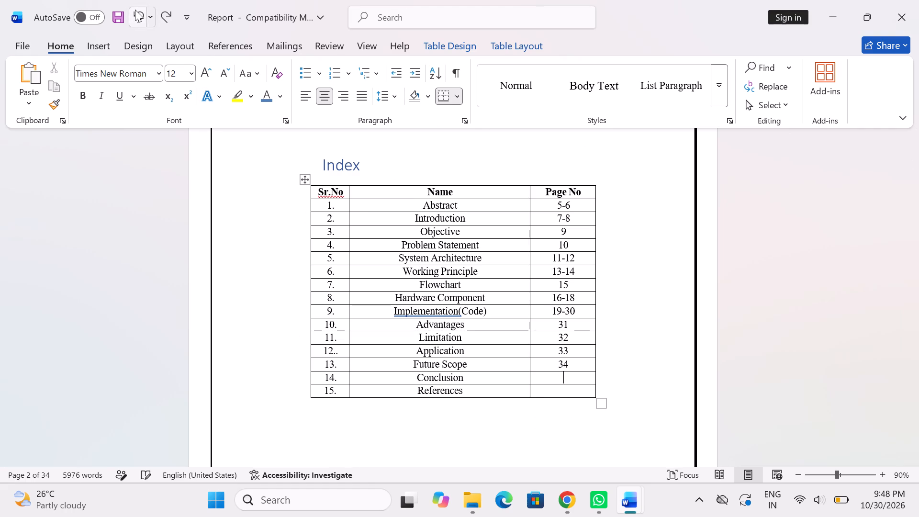
left_click(135, 10)
left_click(135, 10)
triple_click(135, 10)
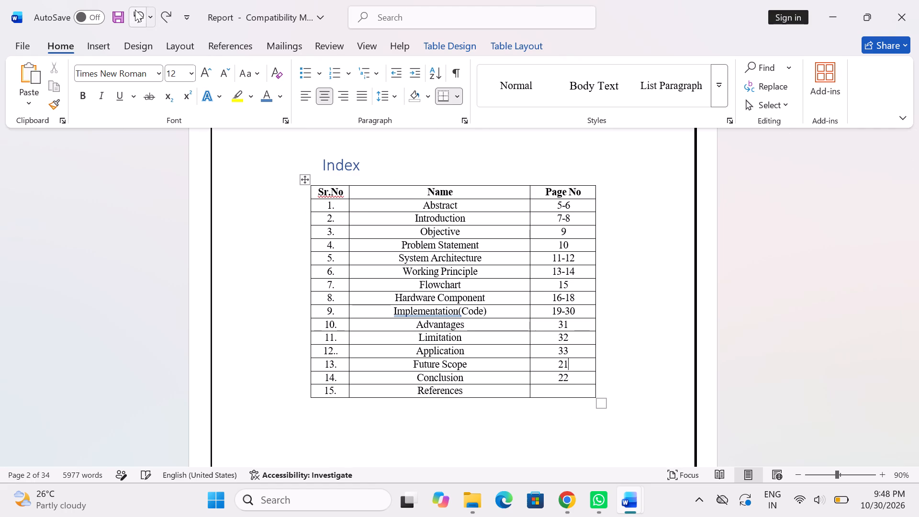
triple_click(135, 10)
left_click(135, 10)
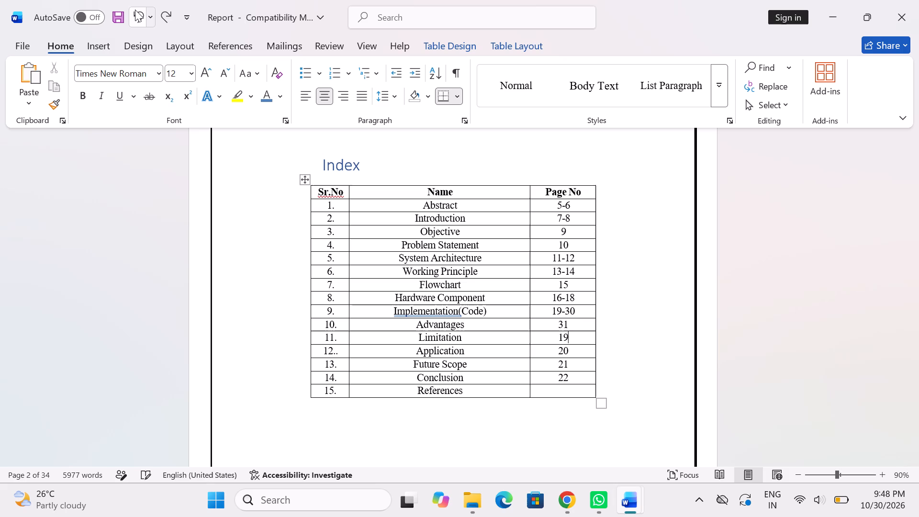
left_click(135, 10)
left_click(135, 10)
left_click(135, 10)
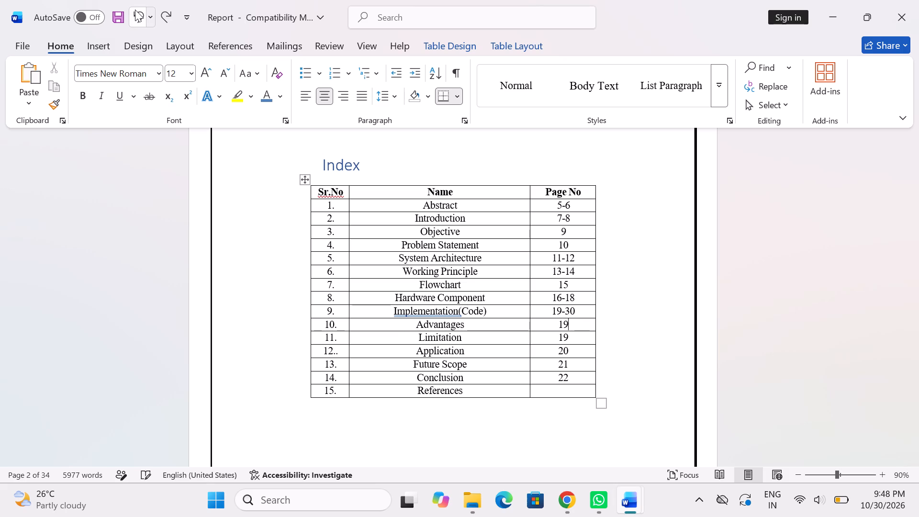
left_click(135, 10)
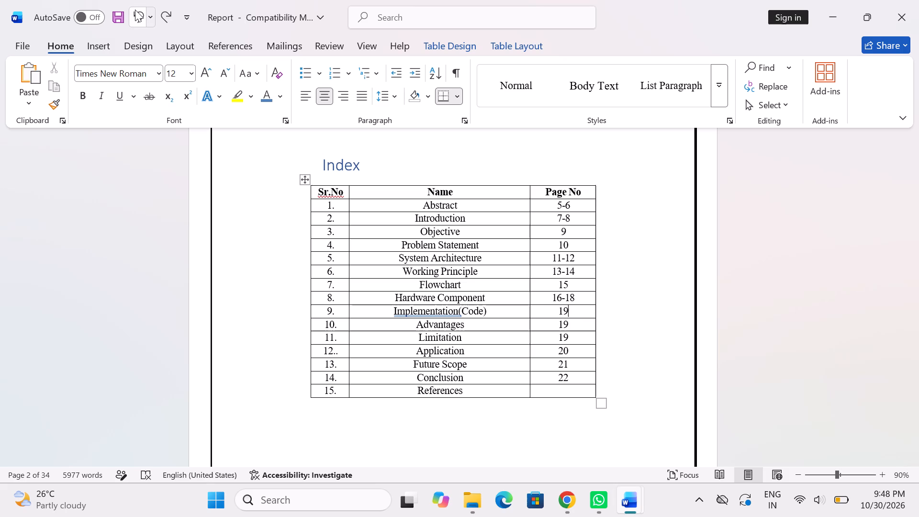
Set the Index page numbers for Implementation(Code) to 19-30 and for Advantages to 31.
type("30")
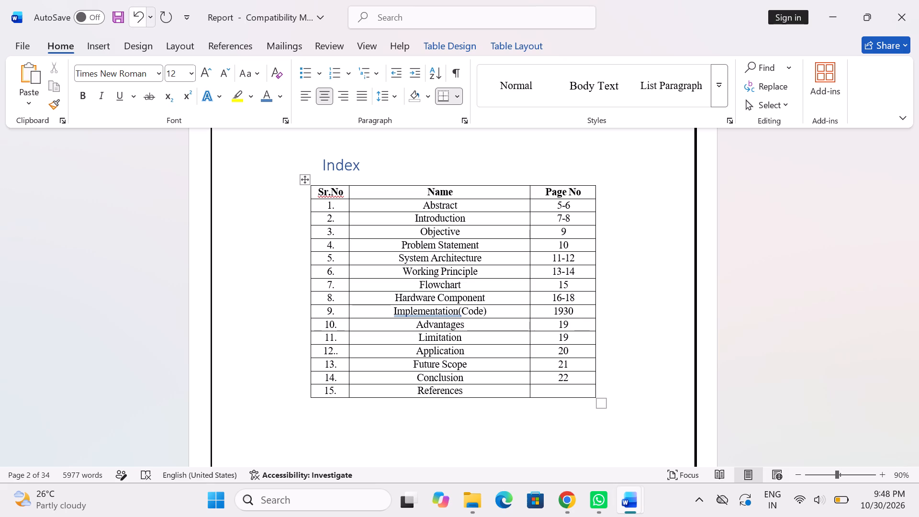
key("Left")
left_click(135, 10)
key("minus")
type("30")
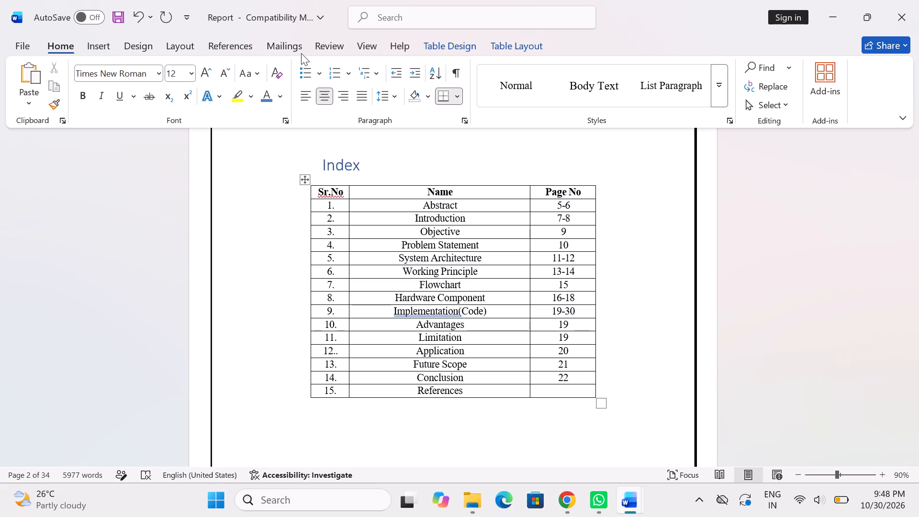
left_click(569, 325)
key("BackSpace")
key("BackSpace")
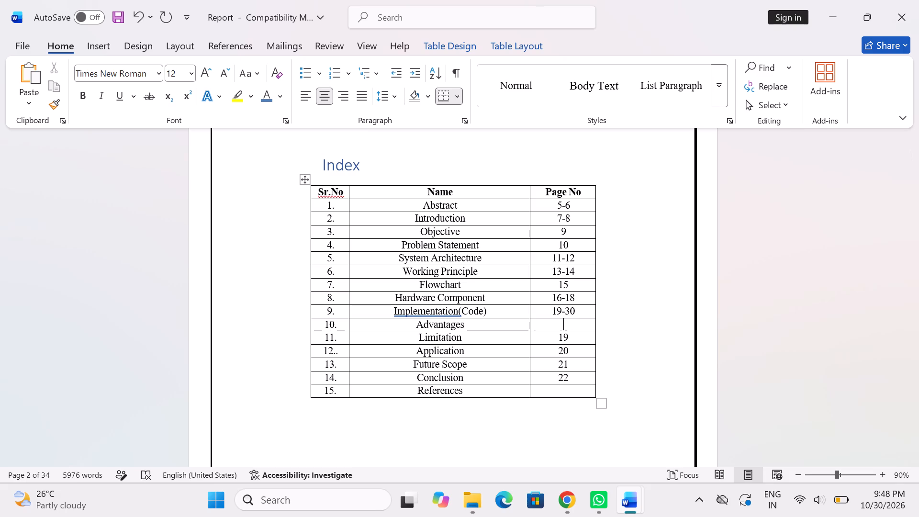
key("3")
key("1")
Look through the Advantages, Limitations, Applications, Future Scope and Conclusion sections for their page numbers and return to the Index table.
scroll(569, 325, "down", 17)
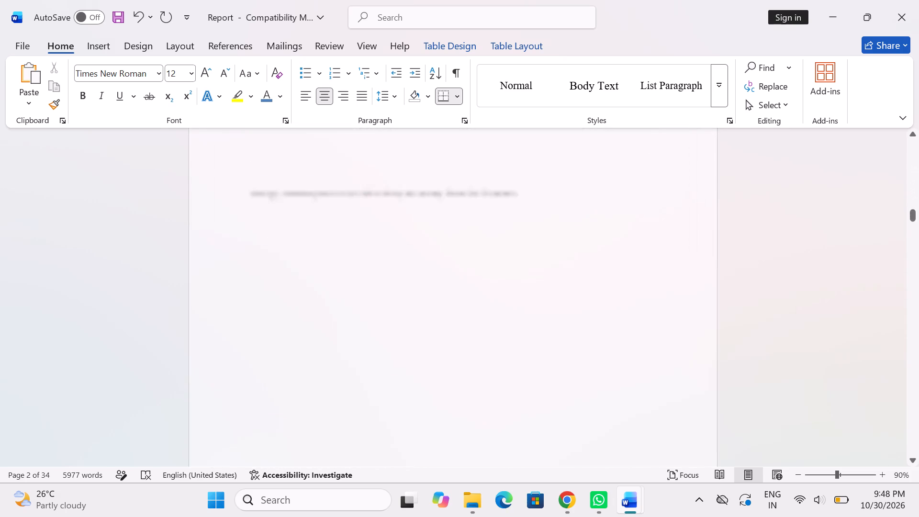
scroll(569, 325, "down", 11)
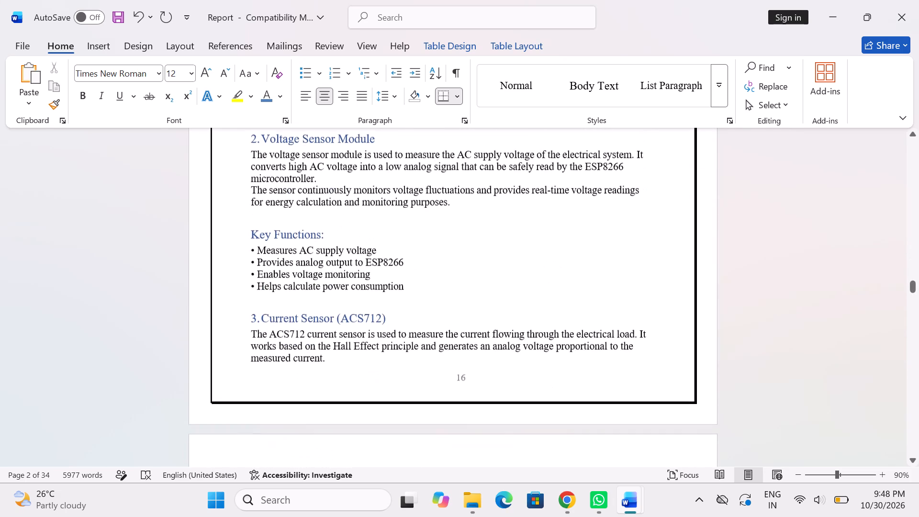
scroll(569, 325, "down", 16)
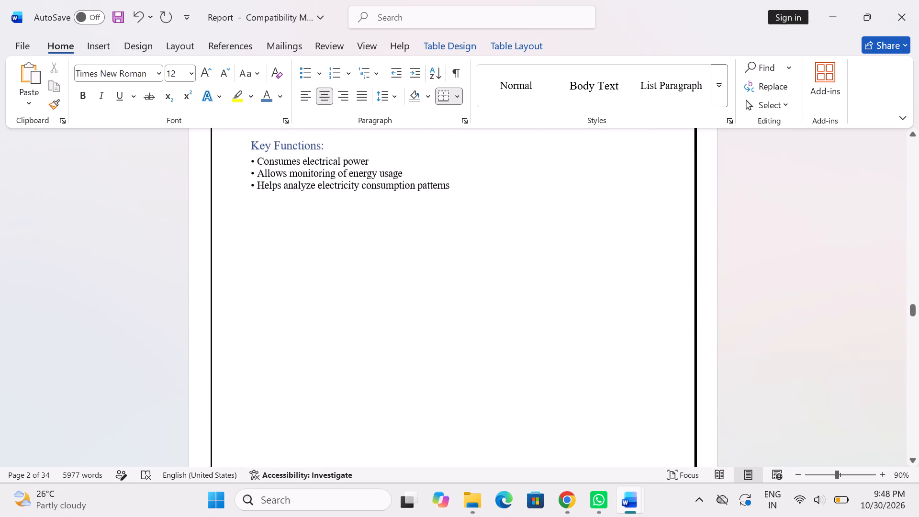
scroll(569, 325, "down", 20)
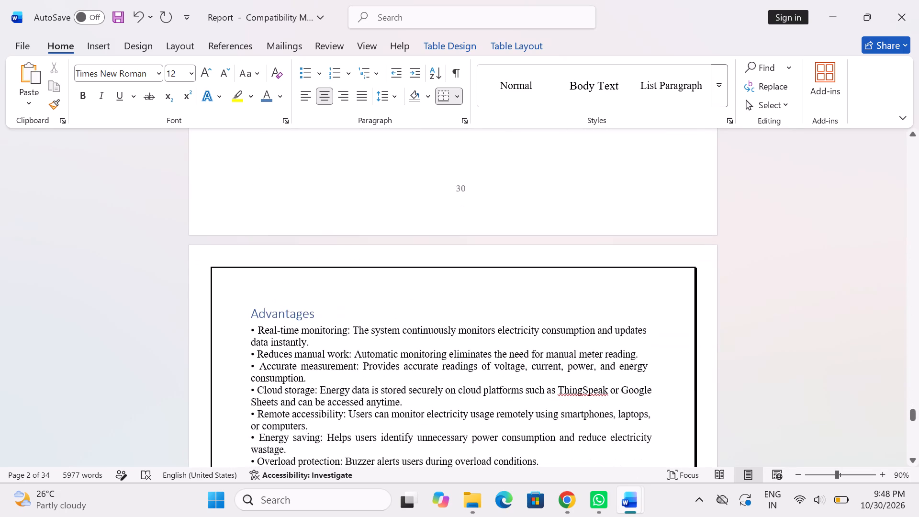
scroll(569, 325, "down", 4)
scroll(569, 325, "up", 1)
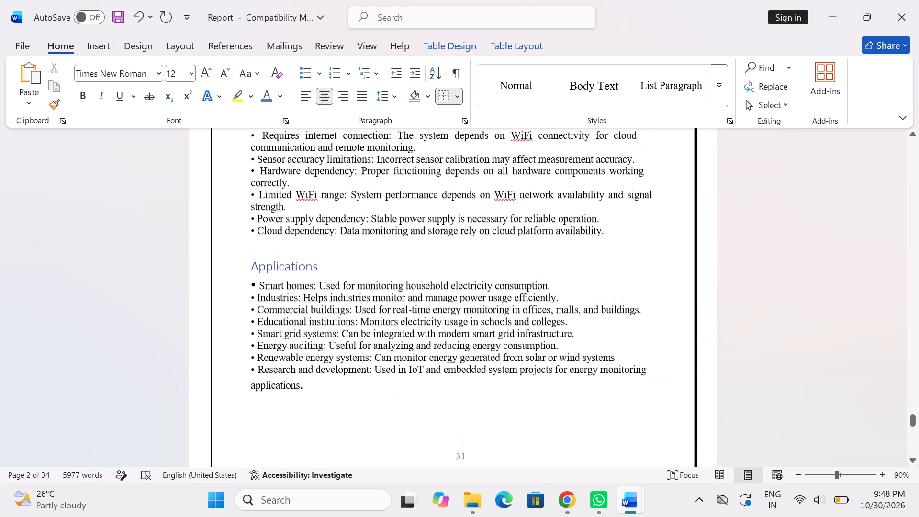
scroll(569, 325, "up", 4)
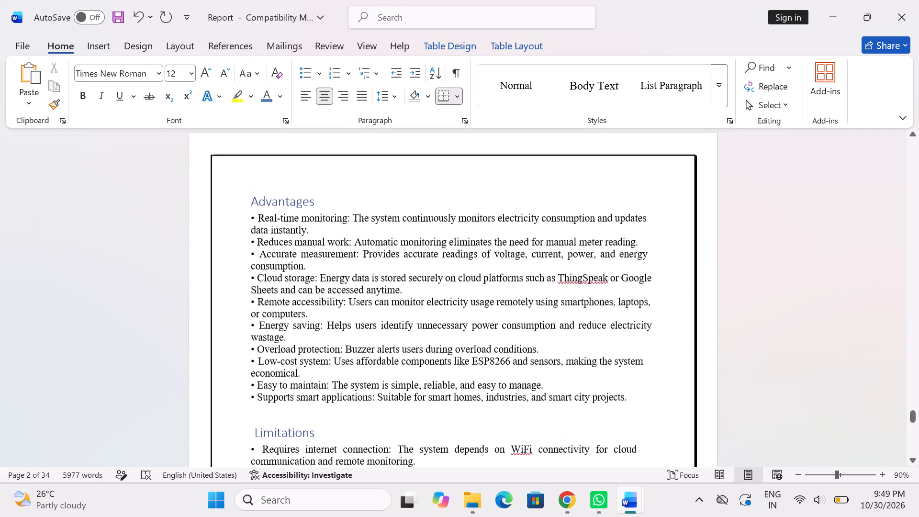
scroll(569, 325, "down", 5)
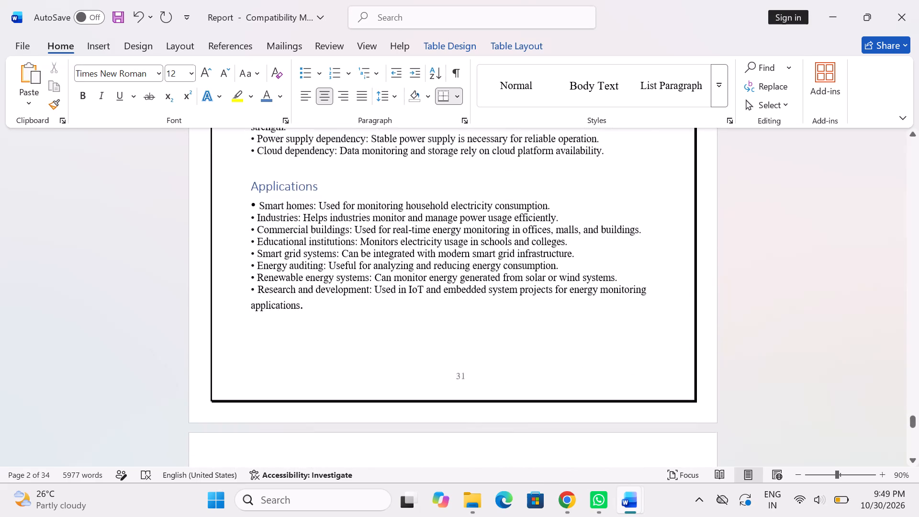
scroll(569, 325, "down", 5)
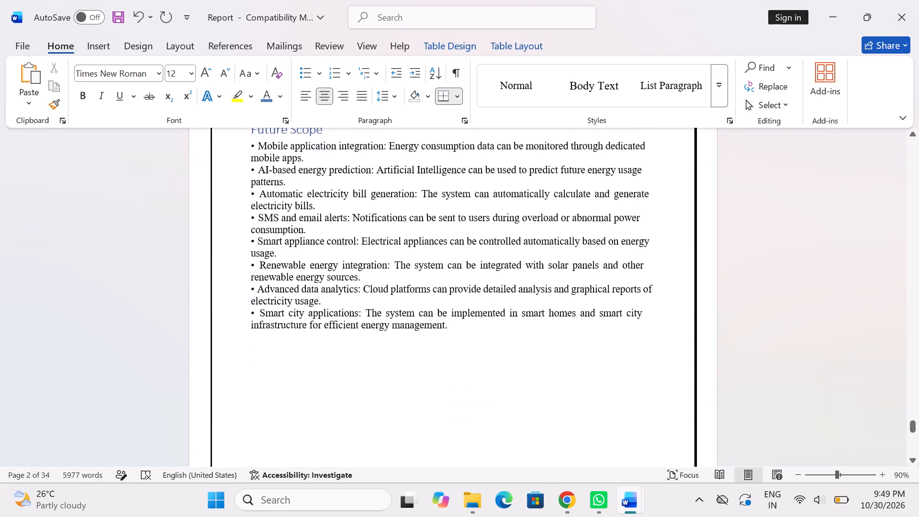
scroll(639, 412, "down", 4)
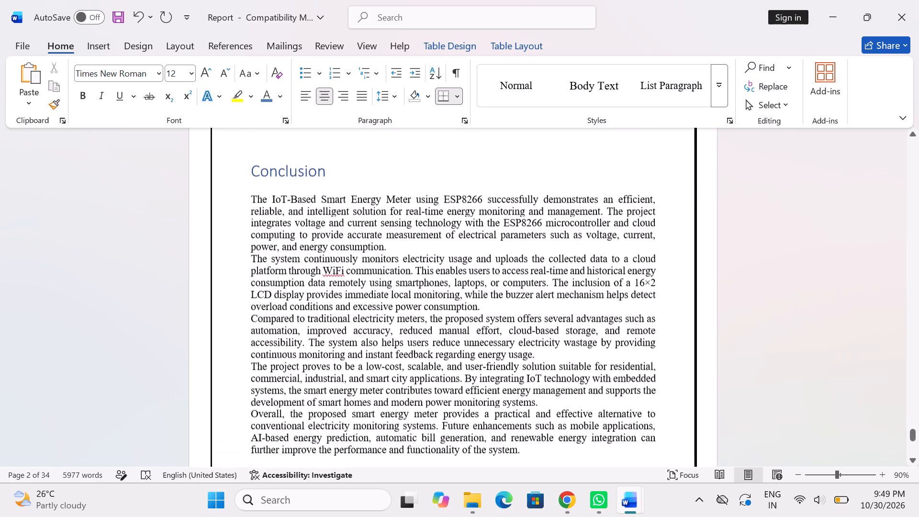
scroll(639, 412, "down", 1)
scroll(639, 412, "up", 5)
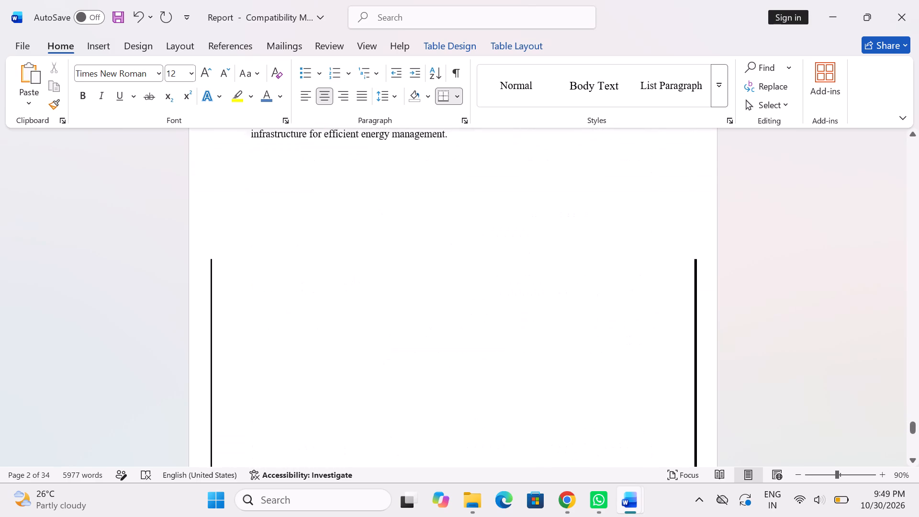
scroll(639, 412, "up", 3)
scroll(639, 412, "up", 20)
scroll(639, 412, "up", 16)
scroll(639, 412, "up", 20)
scroll(639, 412, "up", 20)
scroll(639, 412, "up", 20)
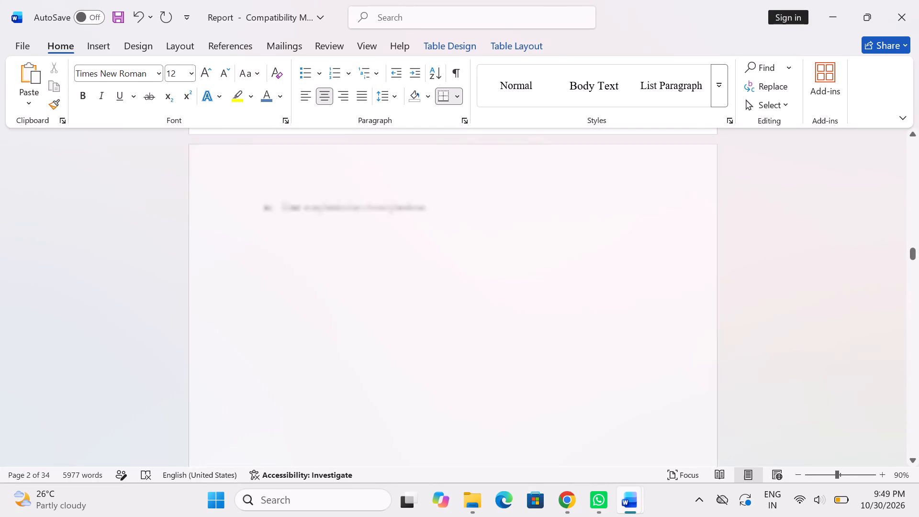
scroll(639, 412, "up", 20)
scroll(639, 412, "up", 20)
scroll(639, 412, "up", 20)
scroll(639, 412, "down", 7)
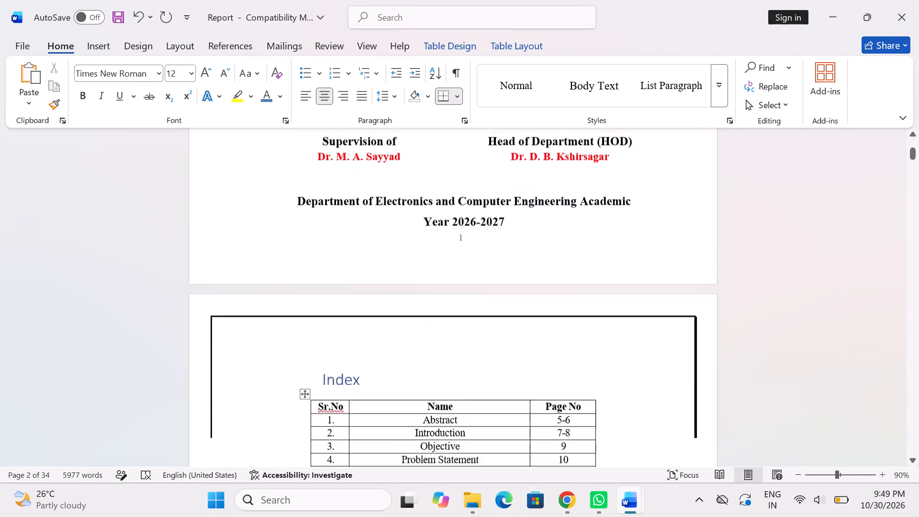
Set the Index page numbers for both Limitation and Application to 31.
scroll(639, 412, "down", 1)
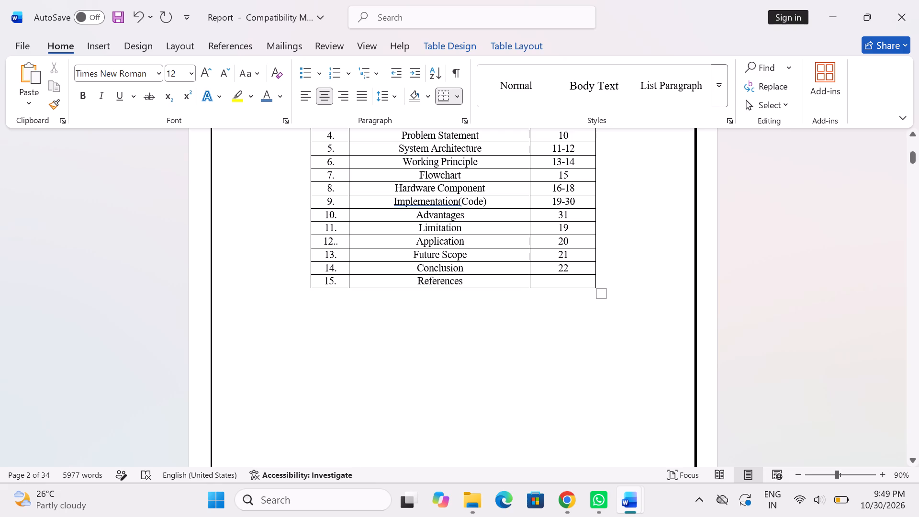
left_click(579, 230)
key("BackSpace")
key("BackSpace")
type("31")
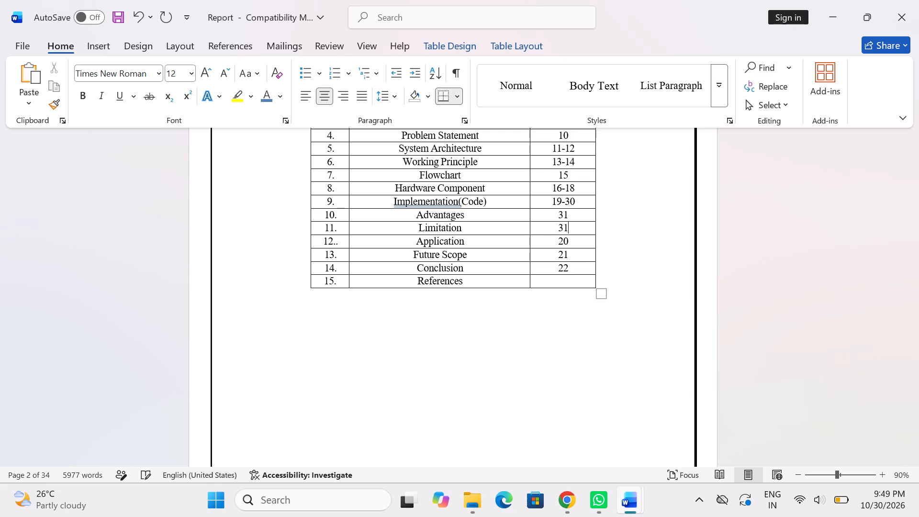
left_click(581, 241)
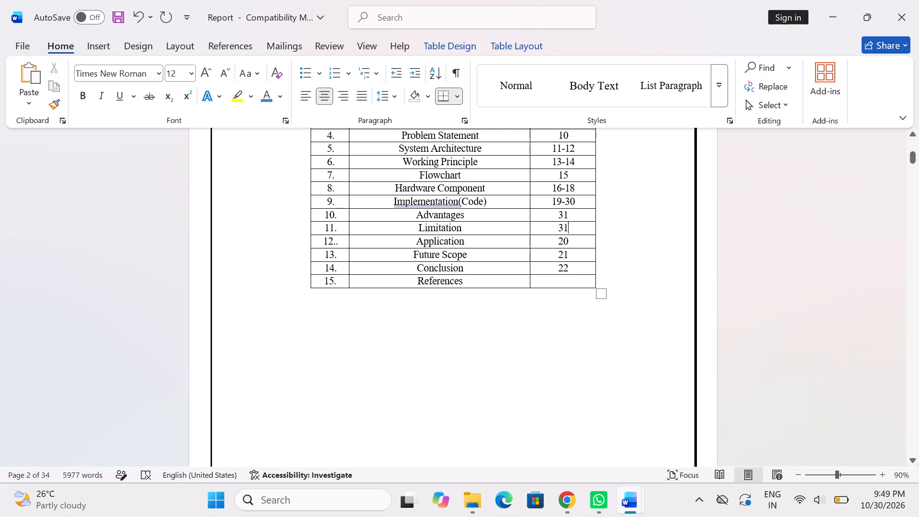
left_click(581, 241)
key("BackSpace")
key("BackSpace")
type("31")
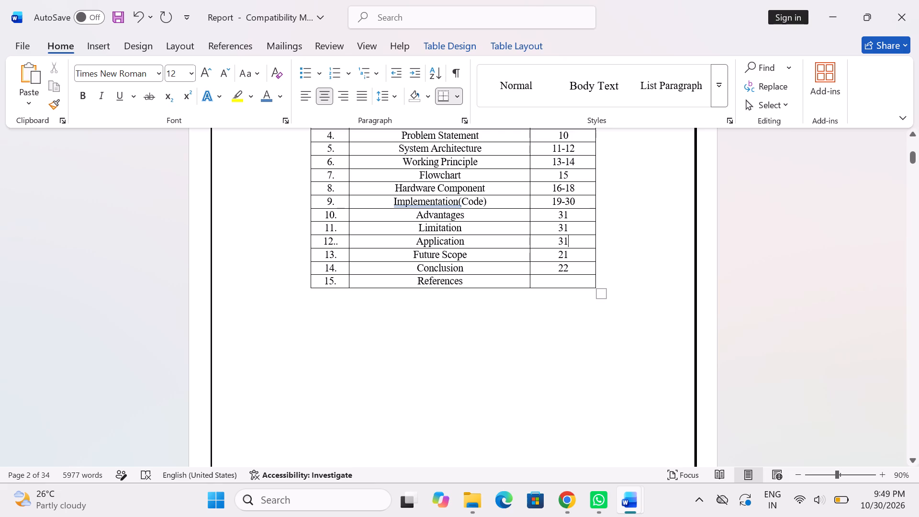
Set the Index page numbers for Future Scope to 32, Conclusion to 33 and References to 34.
left_click(575, 255)
key("BackSpace")
key("BackSpace")
type("32")
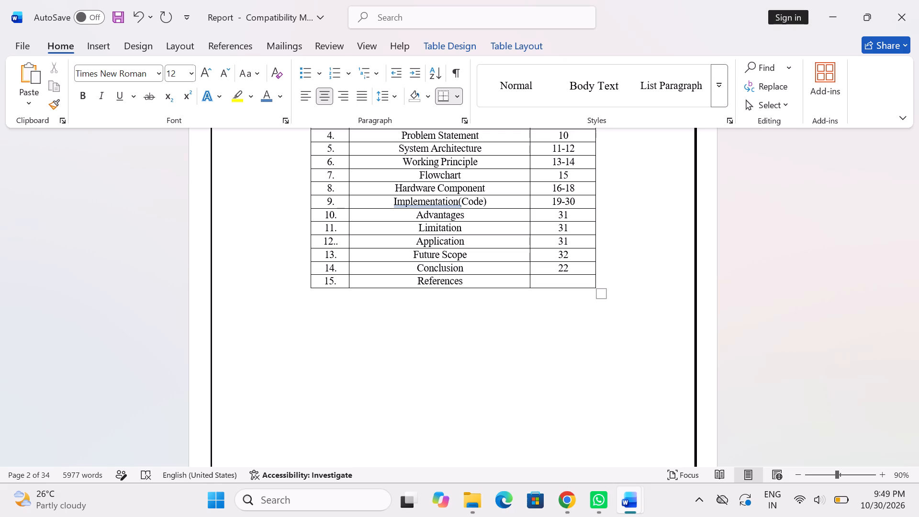
key("Down")
key("BackSpace")
key("BackSpace")
type("33")
left_click(558, 280)
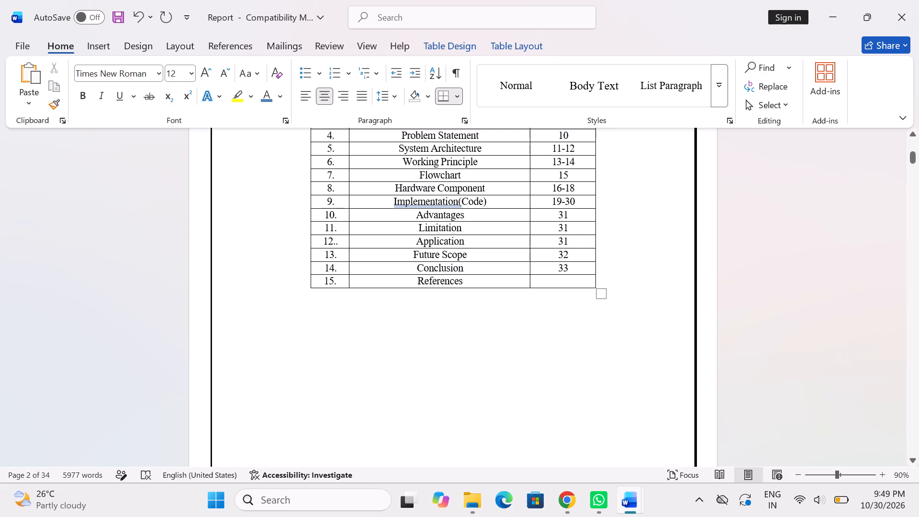
type("34")
left_click(521, 385)
Check the page footers of the Conclusion and References sections at the report's end against the Index entries.
scroll(521, 385, "up", 1)
scroll(521, 385, "down", 5)
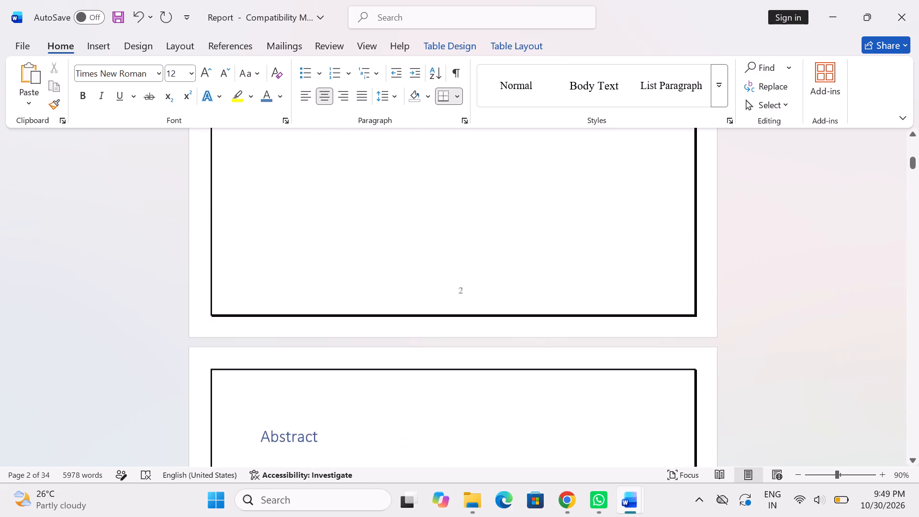
scroll(521, 385, "down", 18)
scroll(521, 385, "down", 20)
scroll(521, 385, "down", 9)
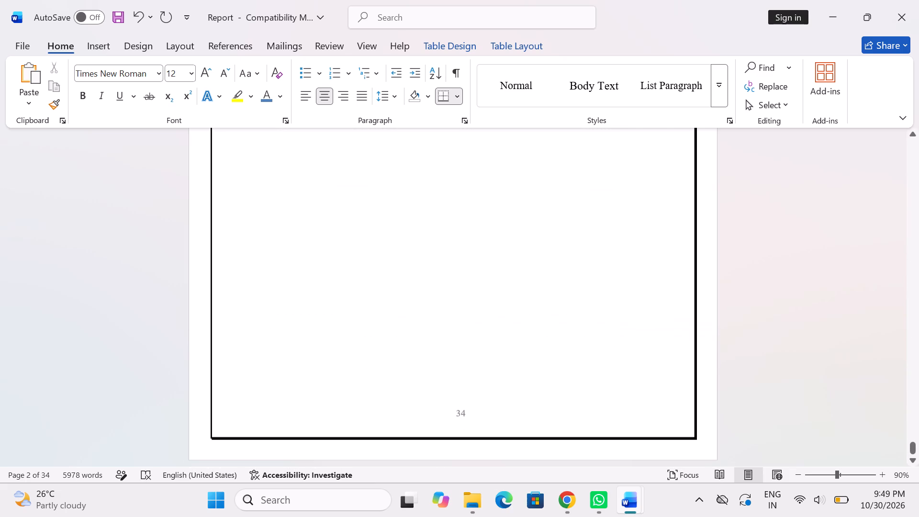
scroll(521, 385, "down", 5)
scroll(521, 385, "up", 6)
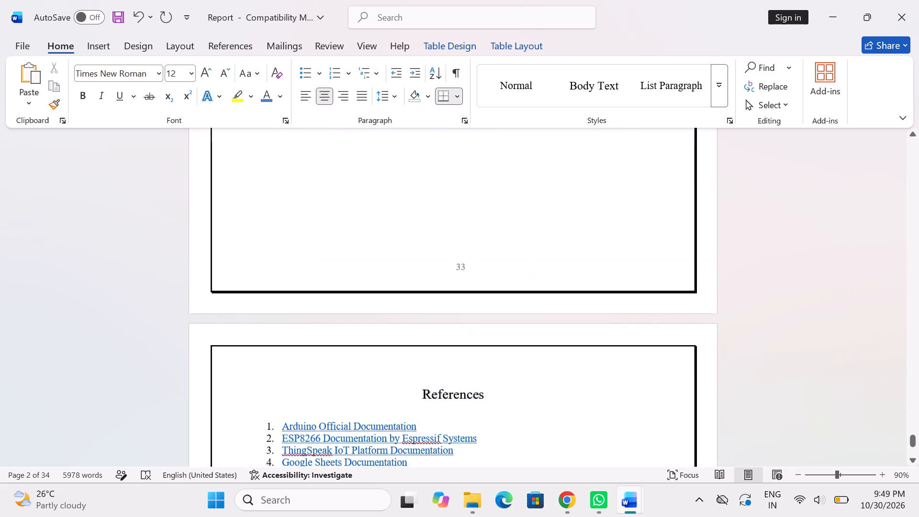
scroll(521, 385, "up", 2)
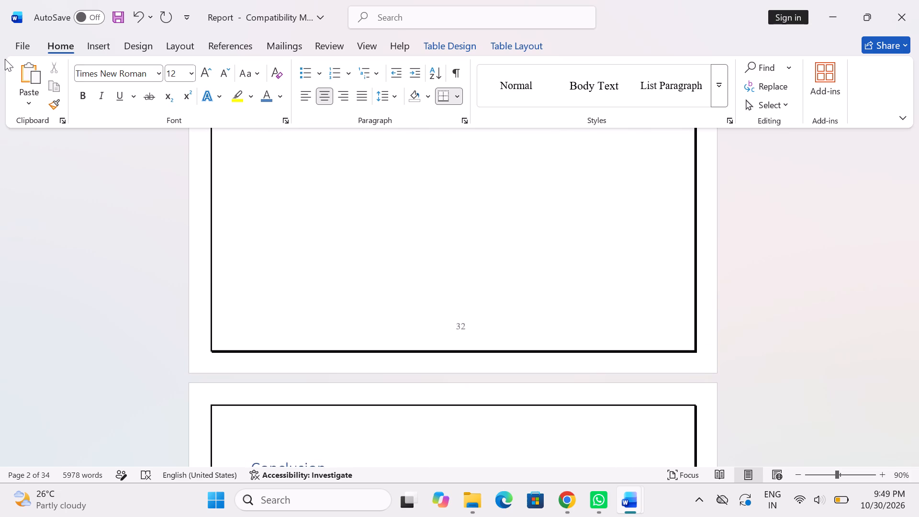
Save the report to the Desktop as a Word document named IoT Report, accepting the upgrade to the newest file format.
left_click(14, 48)
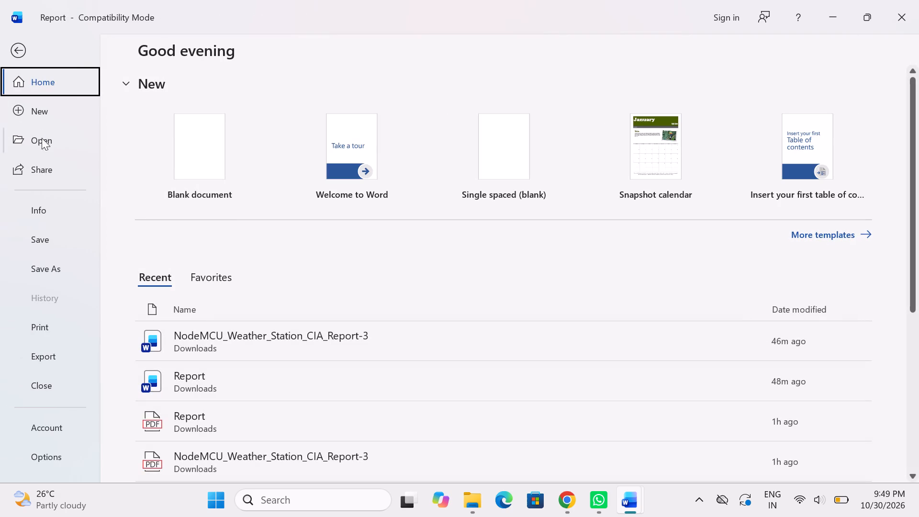
left_click(48, 269)
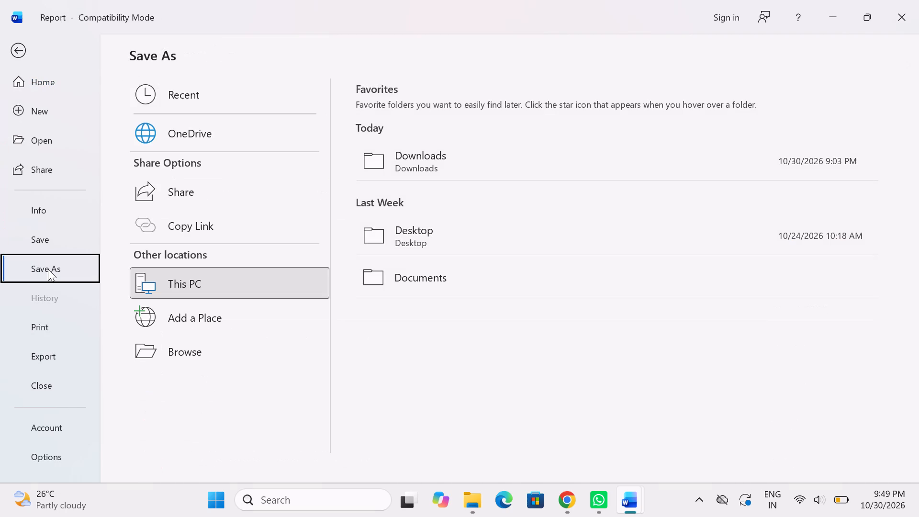
left_click(443, 157)
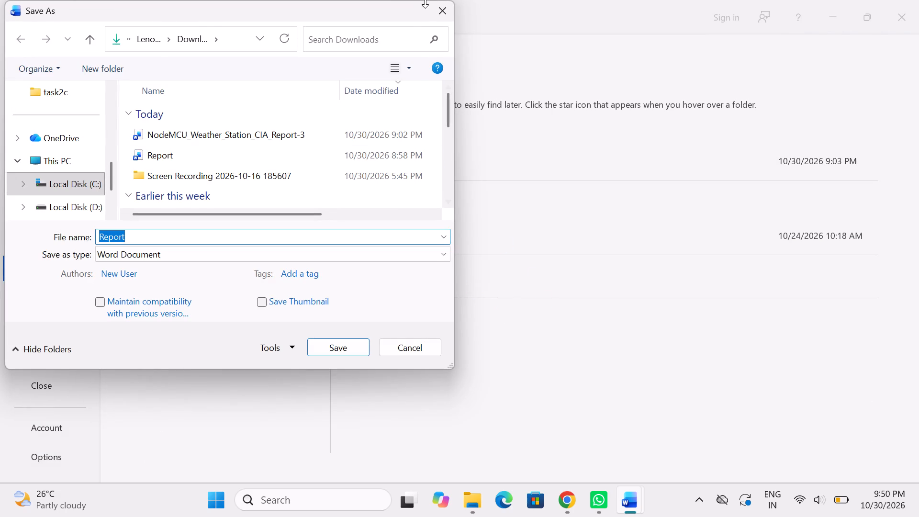
left_click(441, 12)
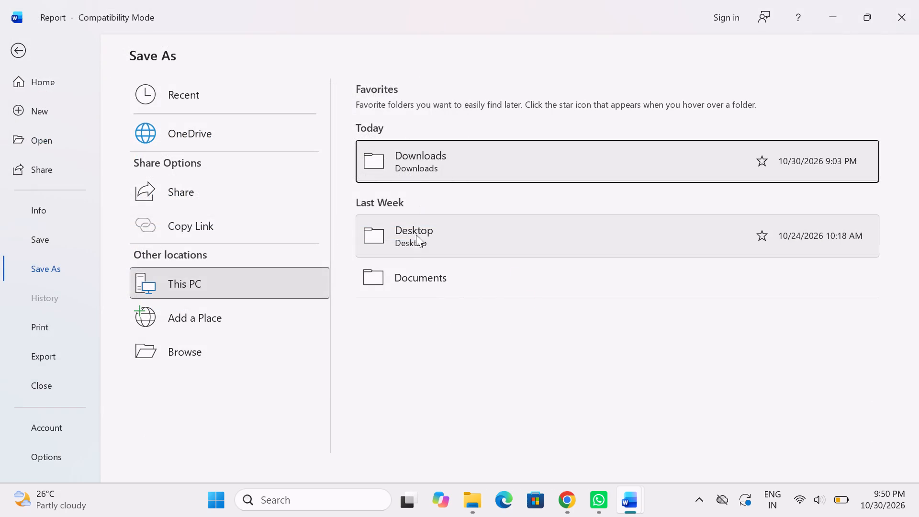
left_click(445, 228)
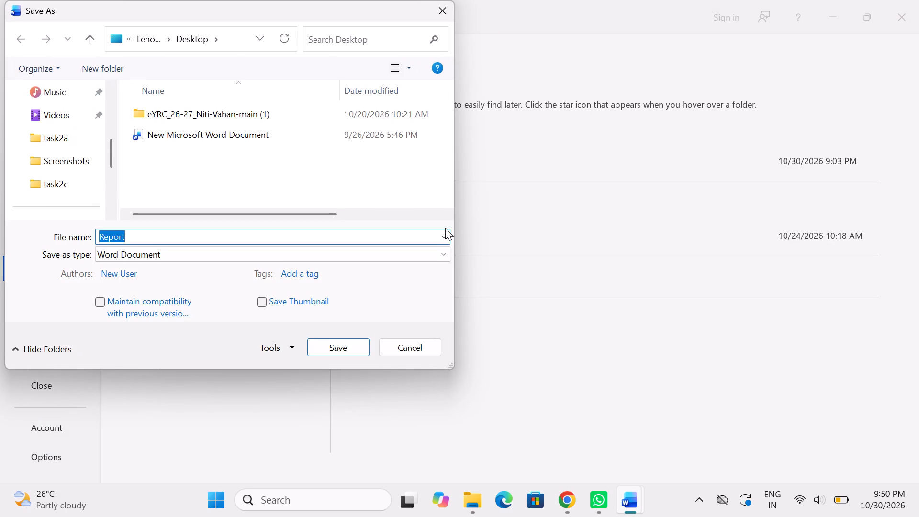
left_click(318, 235)
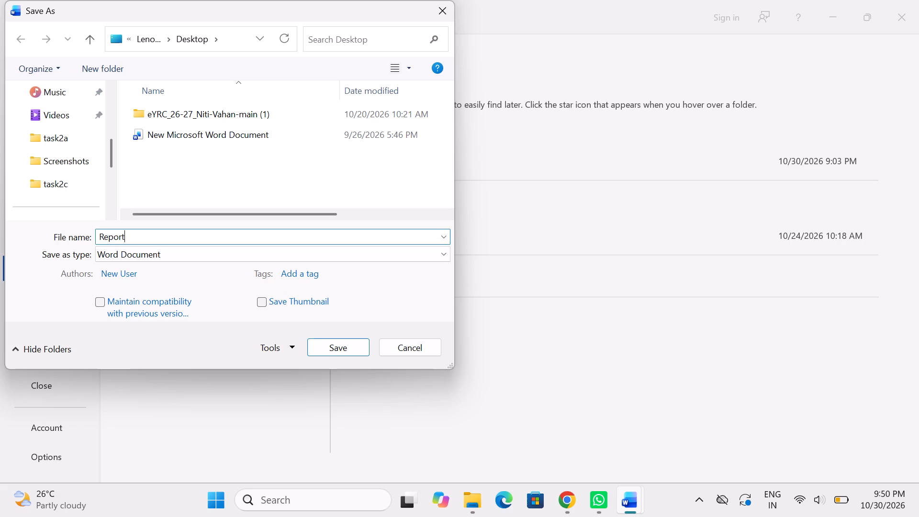
key("BackSpace")
key("BackSpace")
key("BackSpace")
key("BackSpace")
key("BackSpace")
key("BackSpace")
type("IoT")
key("space")
type("Report")
left_click(343, 349)
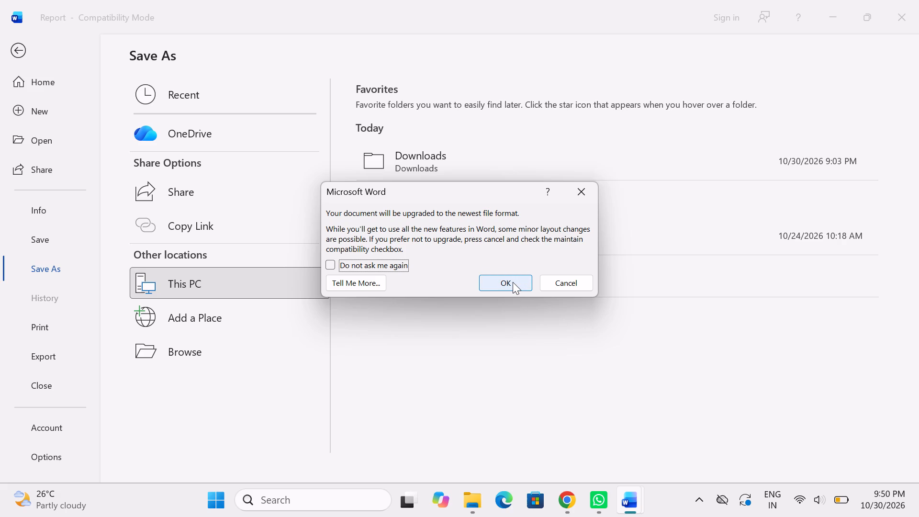
left_click(513, 282)
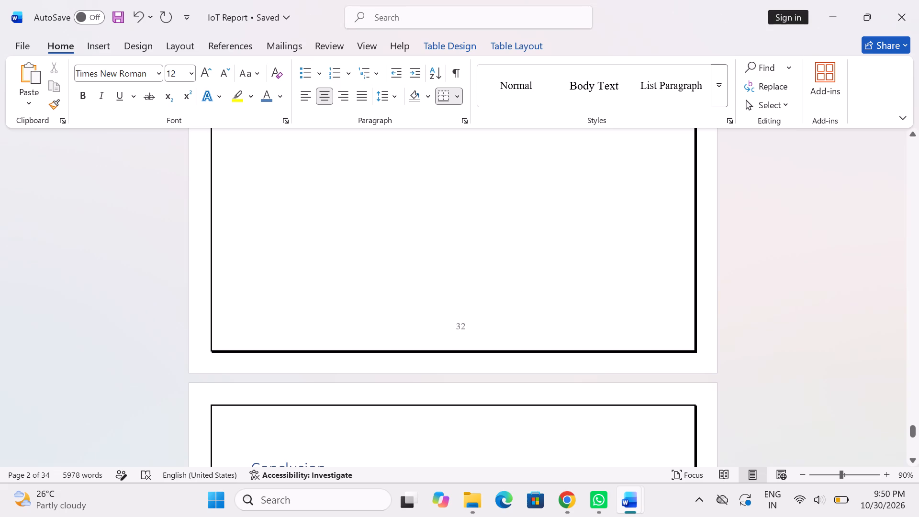
Close the IoT Report document and minimize the Weather Station report's window.
scroll(513, 282, "up", 1)
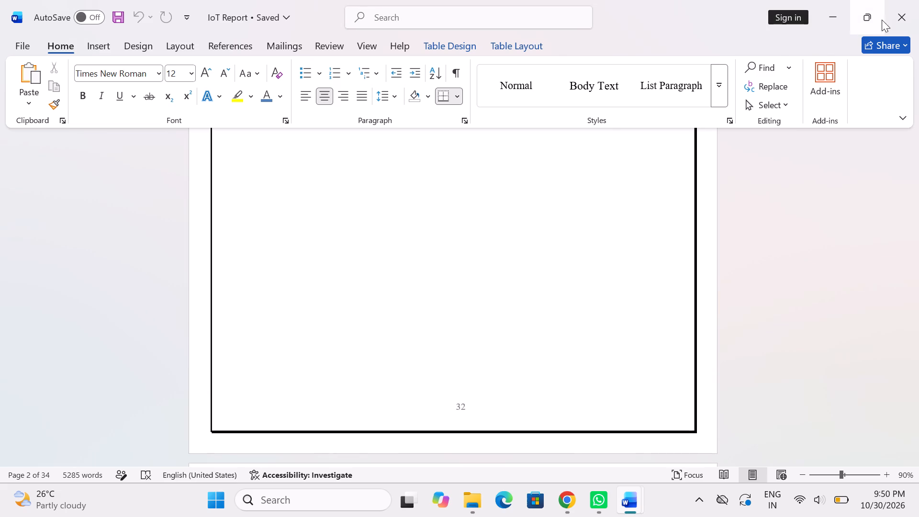
left_click(893, 17)
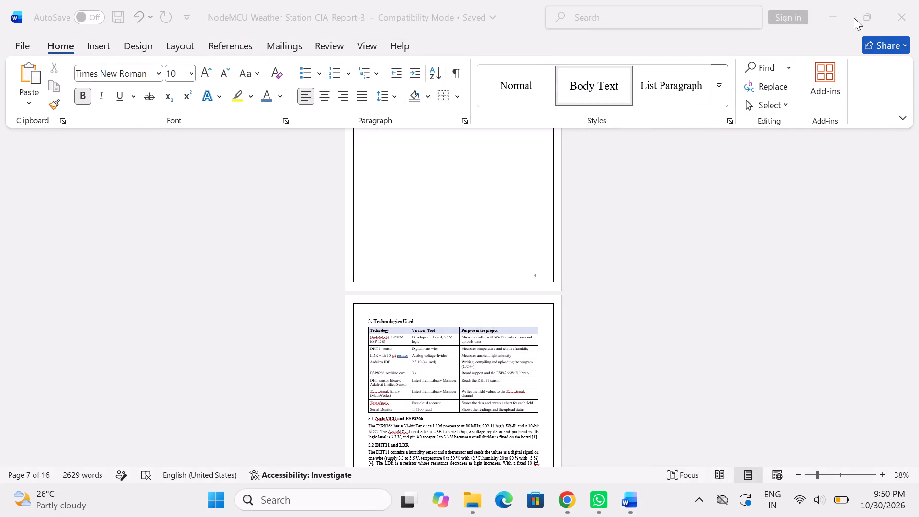
left_click(835, 17)
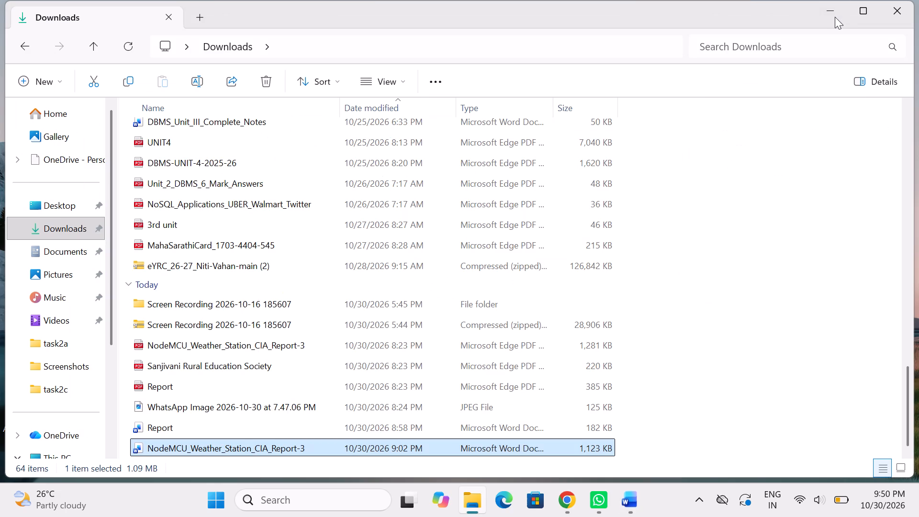